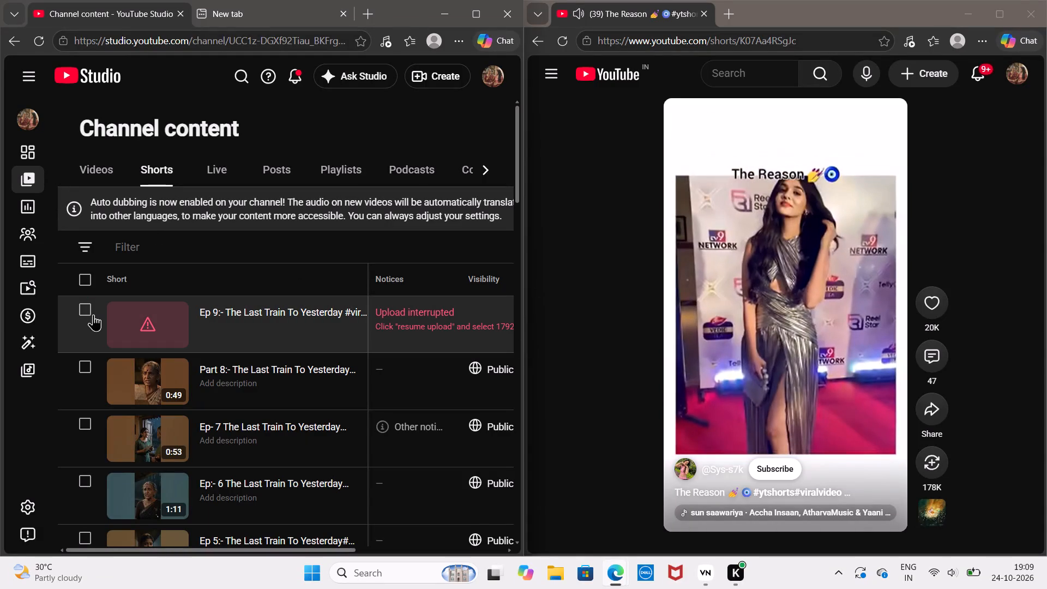
Maximize the YouTube Studio window showing the channel's Shorts list.
click(154, 319)
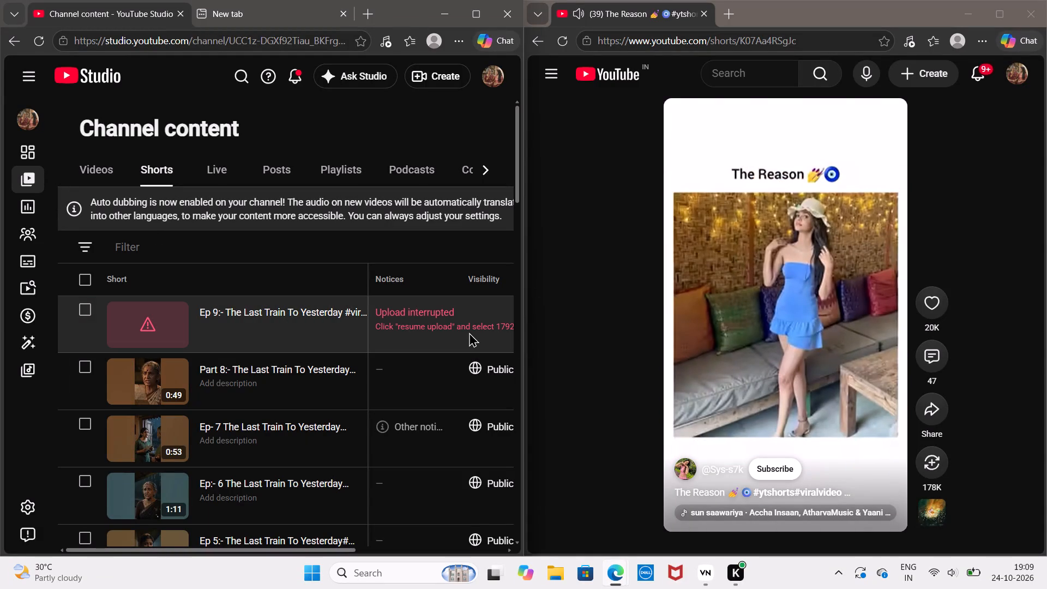
click(469, 332)
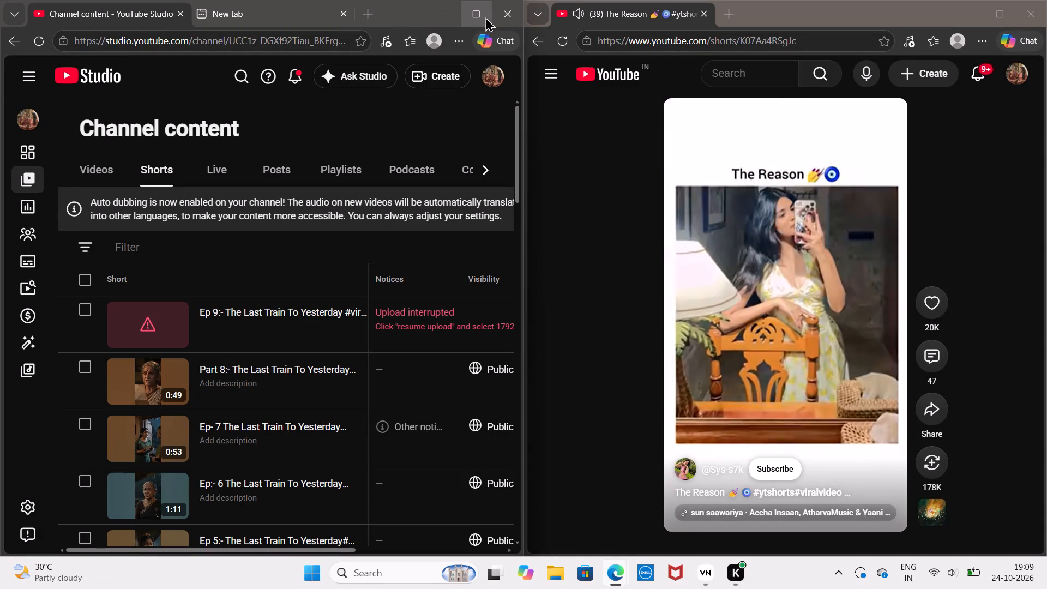
click(485, 17)
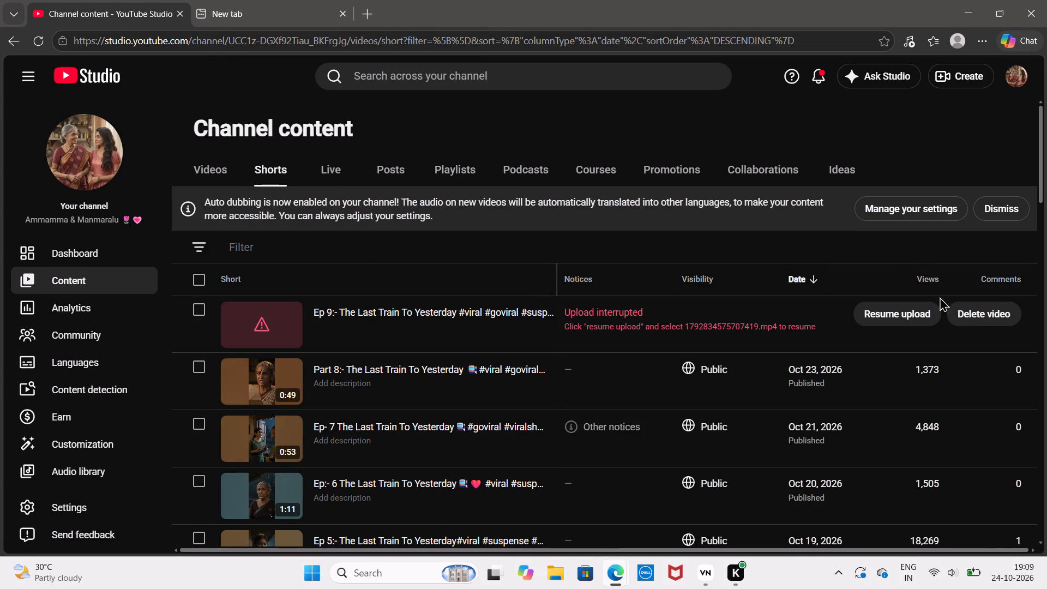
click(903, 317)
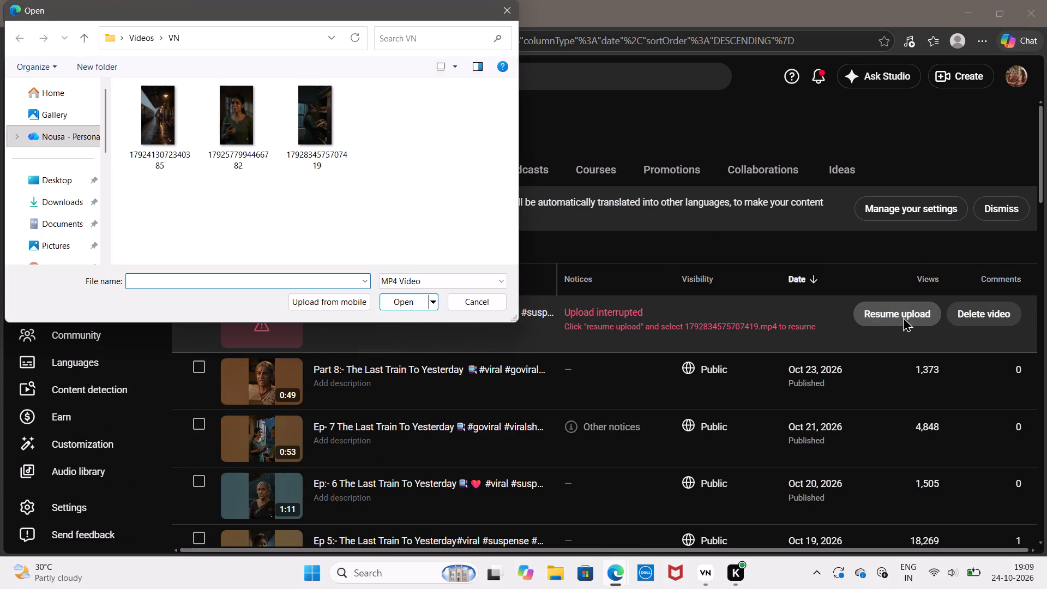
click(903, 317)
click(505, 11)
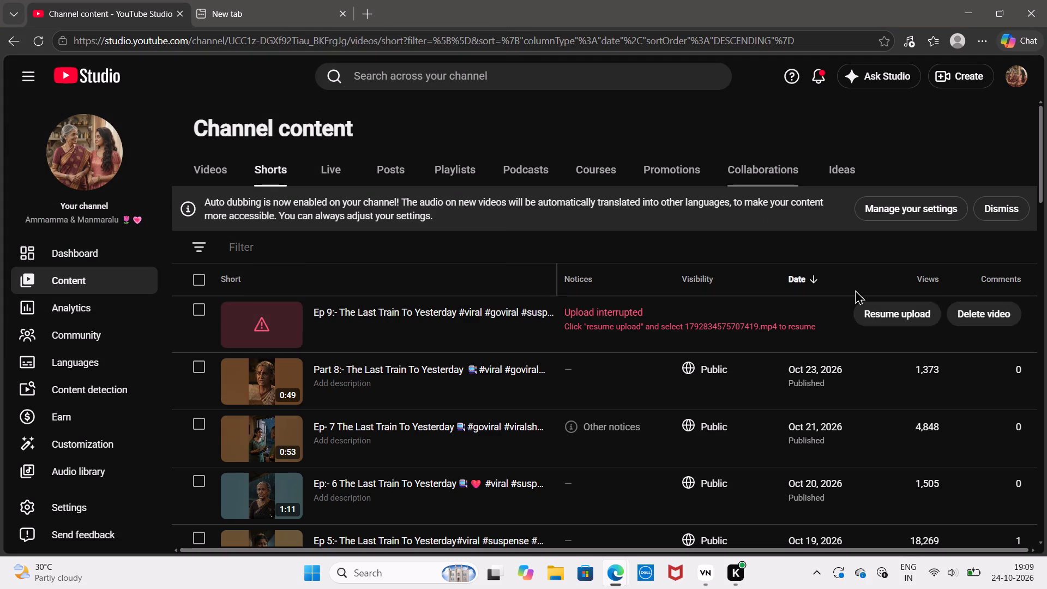
click(880, 316)
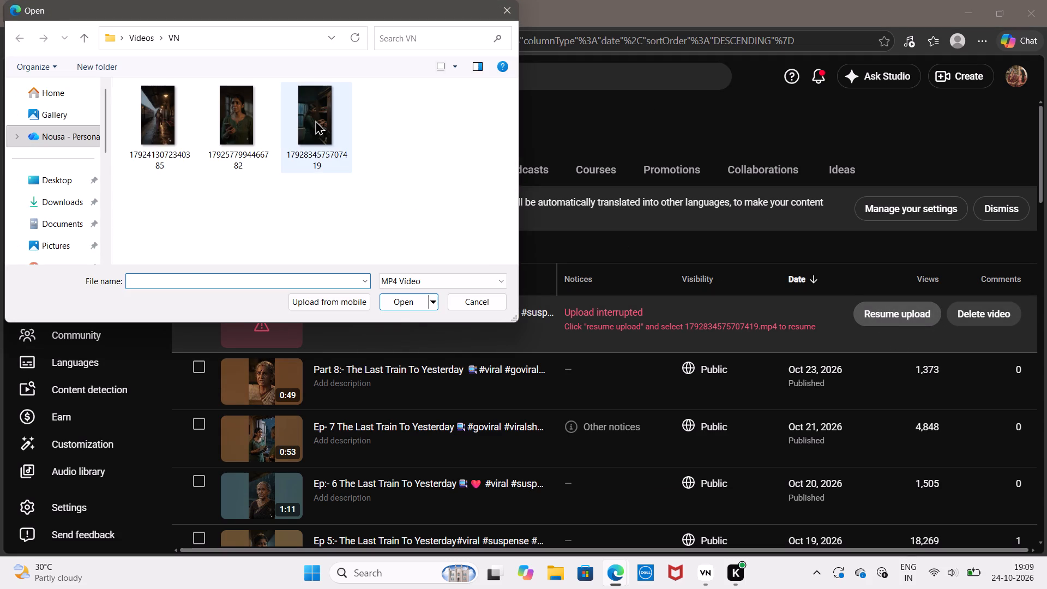
click(319, 117)
click(408, 297)
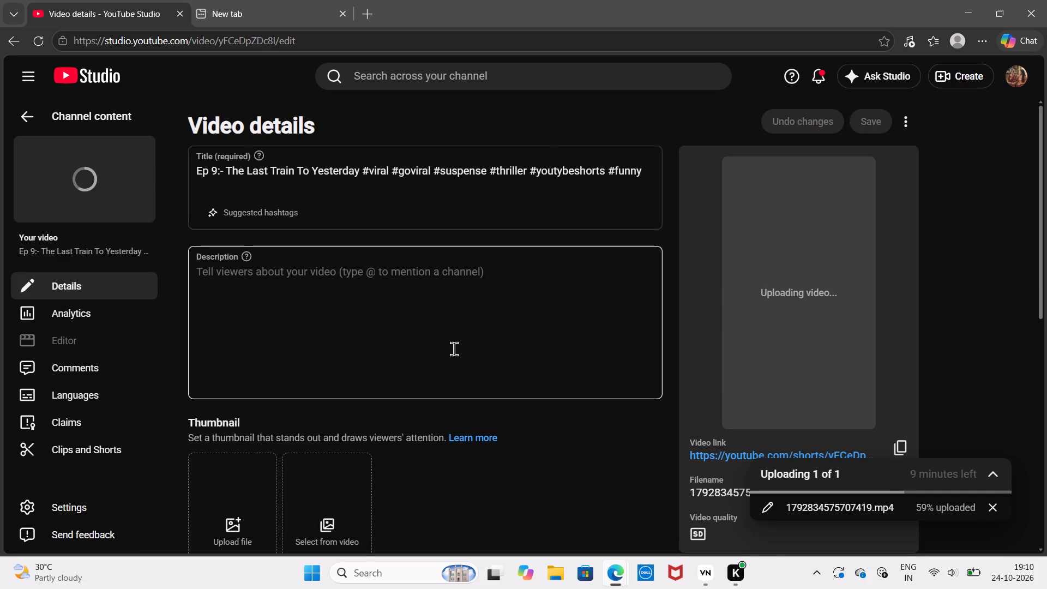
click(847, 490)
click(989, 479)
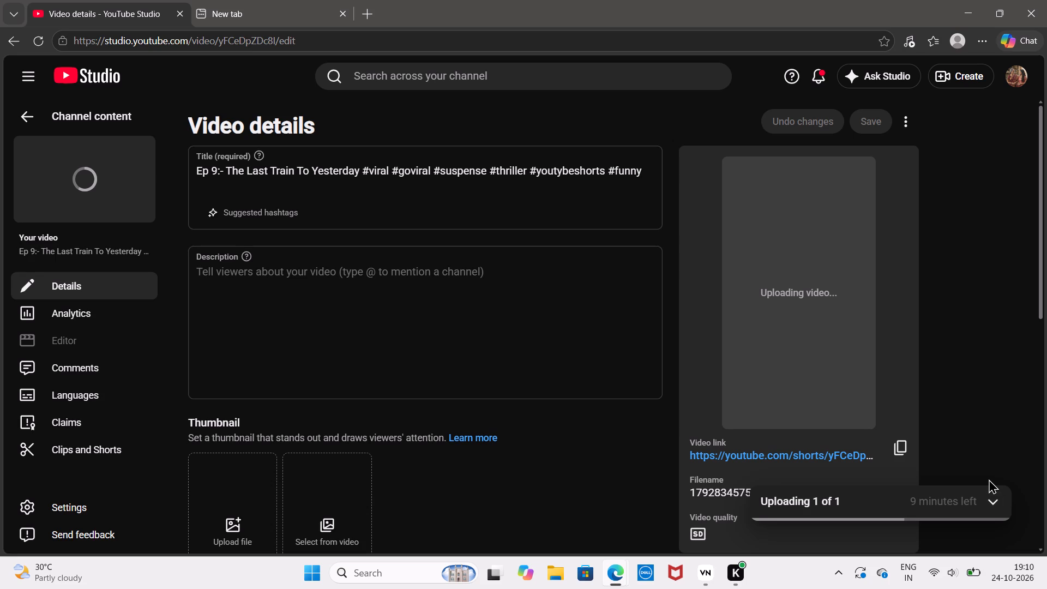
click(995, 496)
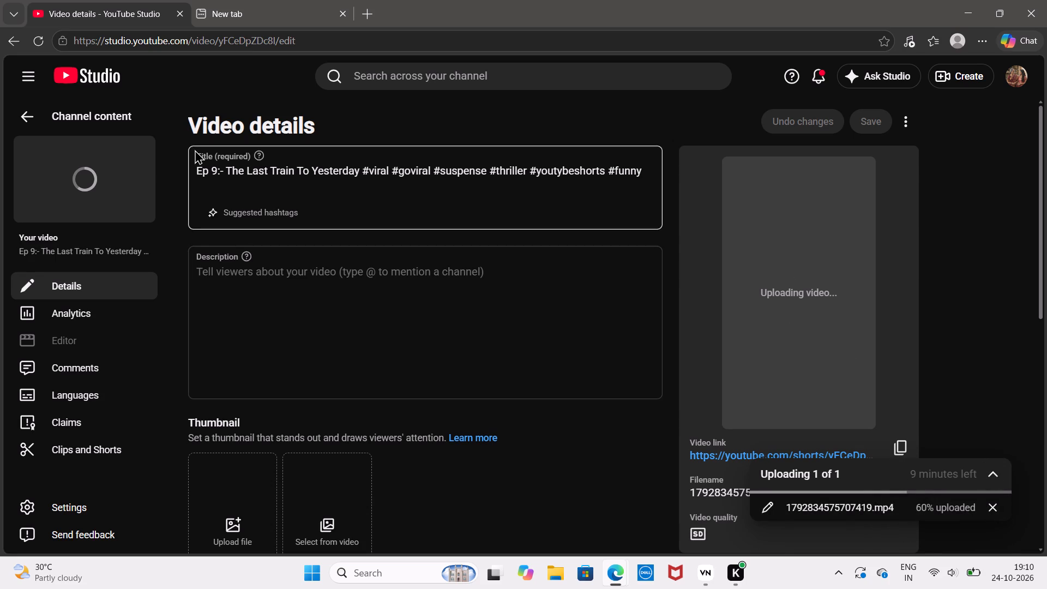
Return to the channel content list and snap the Studio window into half the screen beside the YouTube window.
click(25, 107)
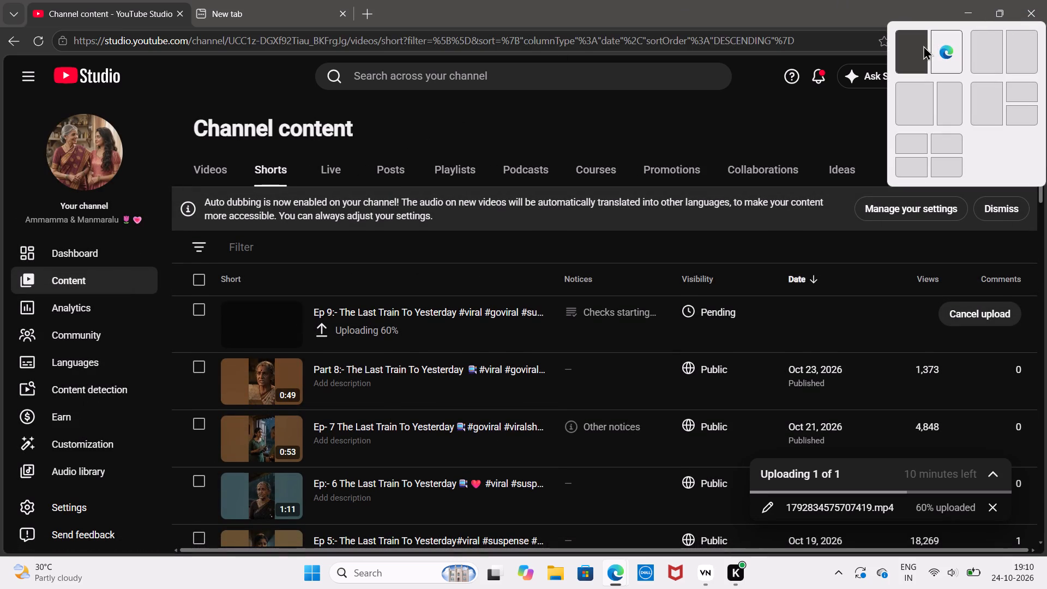
click(910, 47)
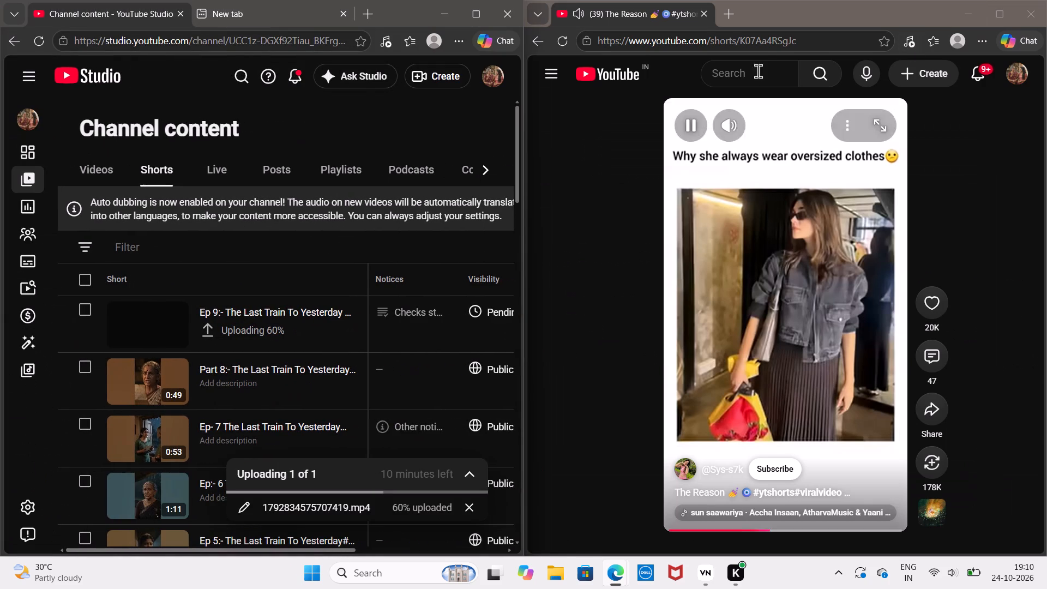
Search YouTube for the earlier query "shortbreak", look through the results and close that browser window.
click(816, 71)
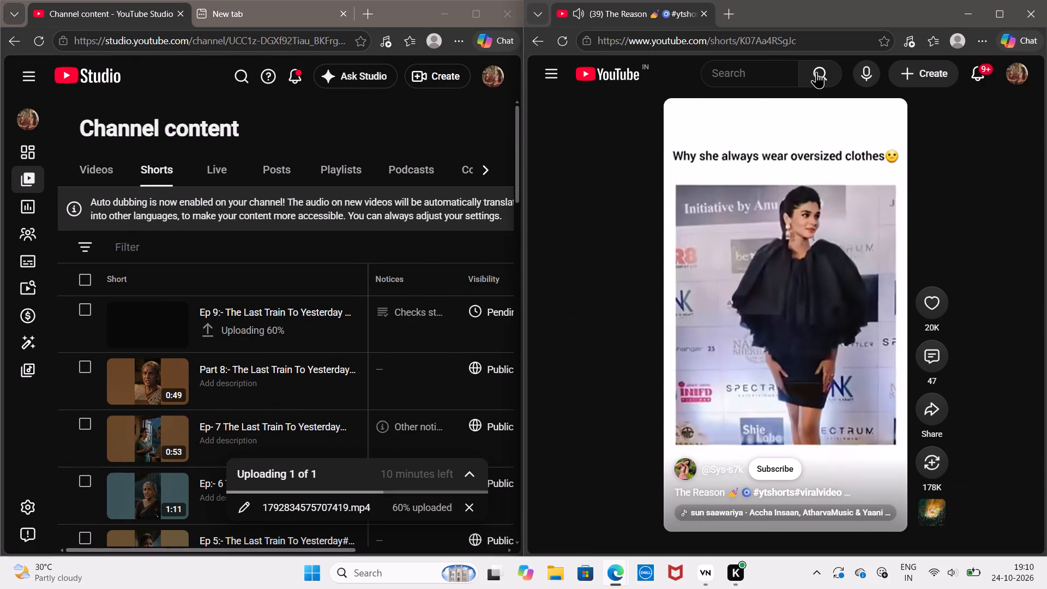
click(822, 71)
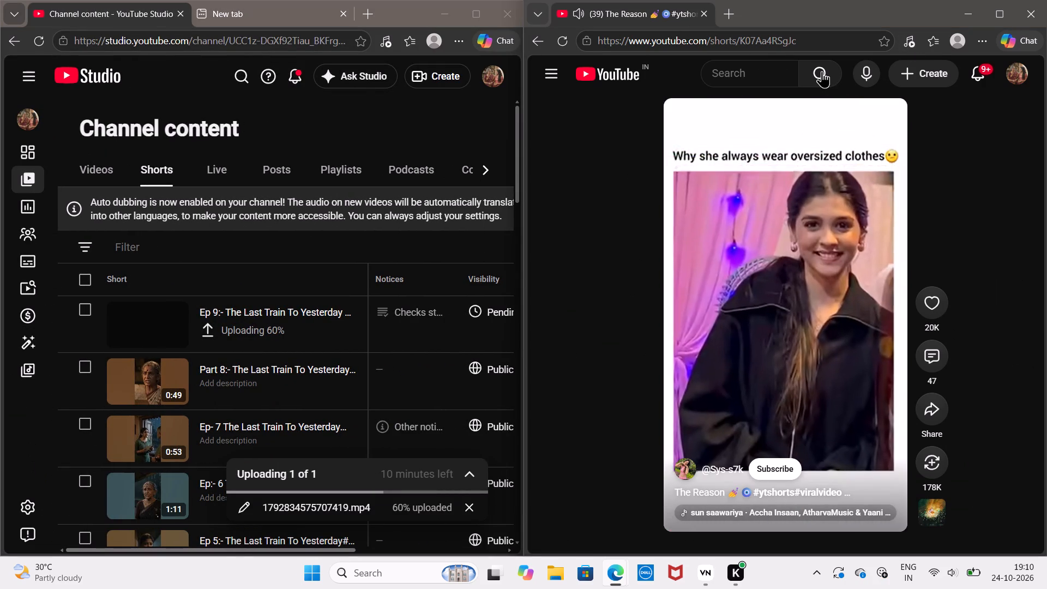
click(769, 79)
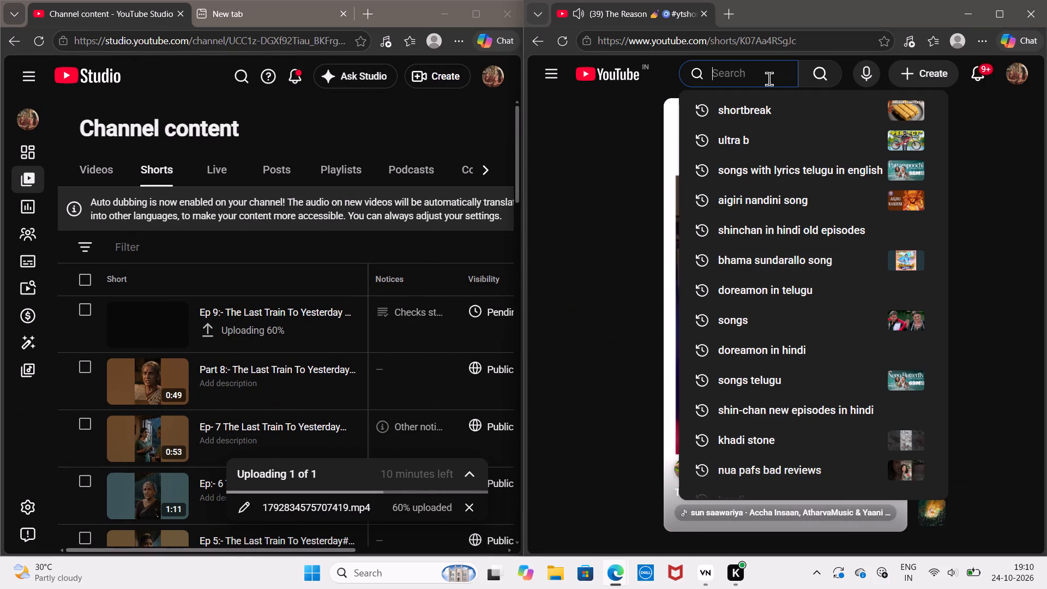
click(776, 112)
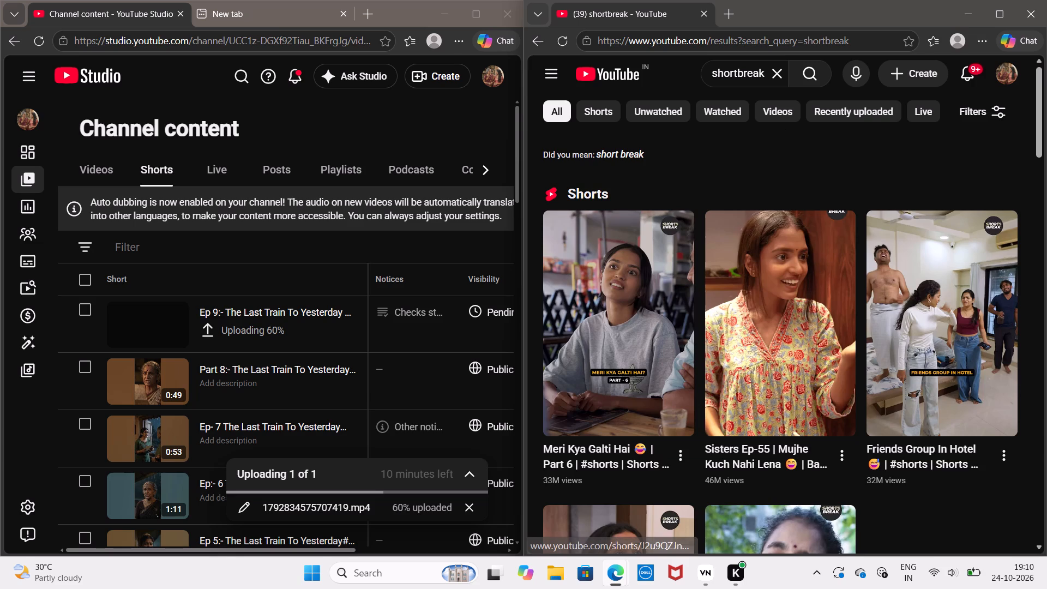
scroll(825, 261, down, 9)
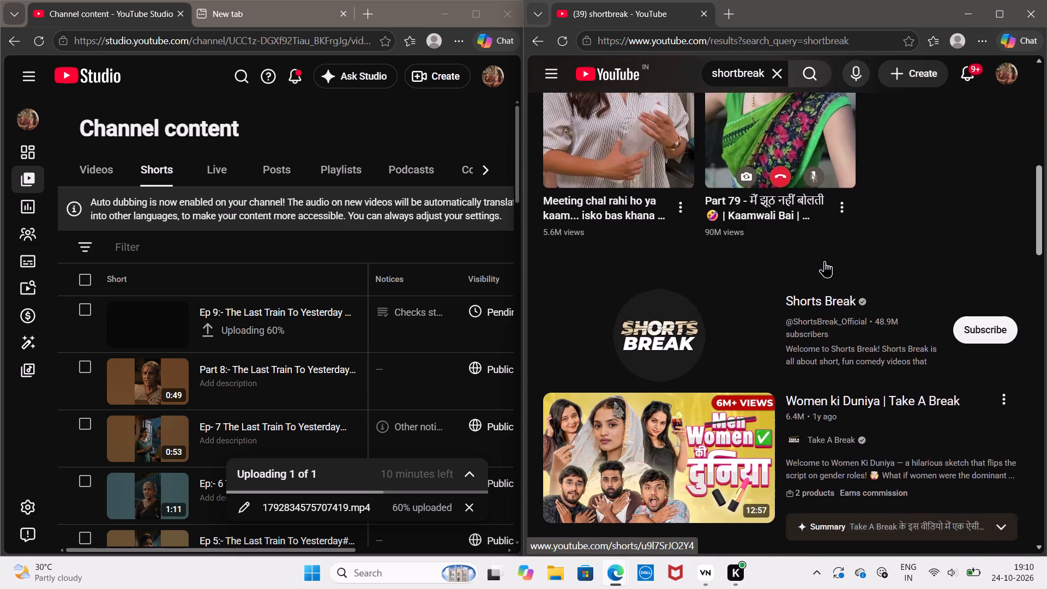
scroll(825, 261, down, 3)
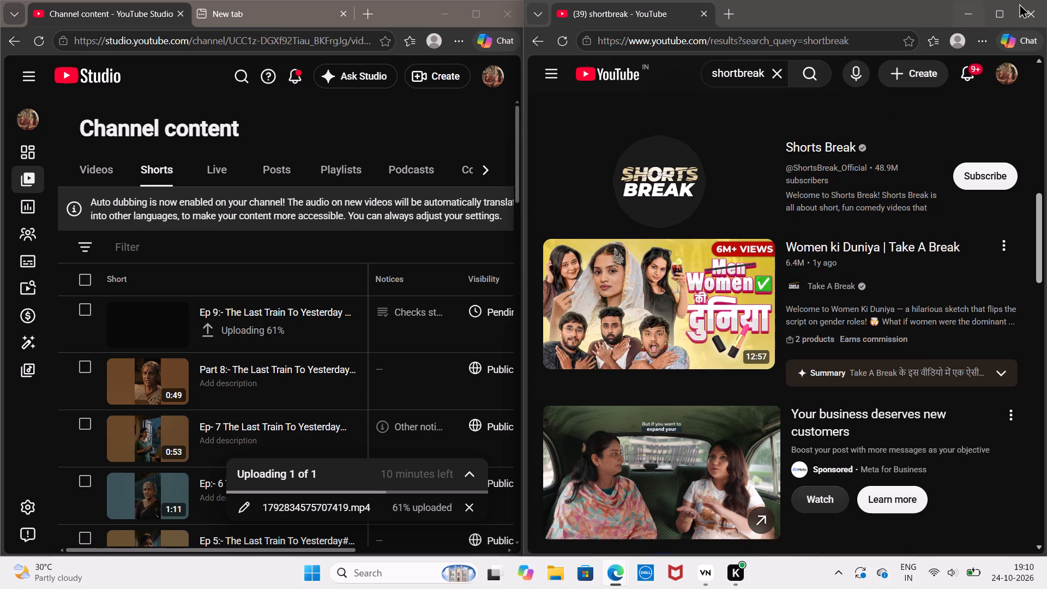
click(1026, 19)
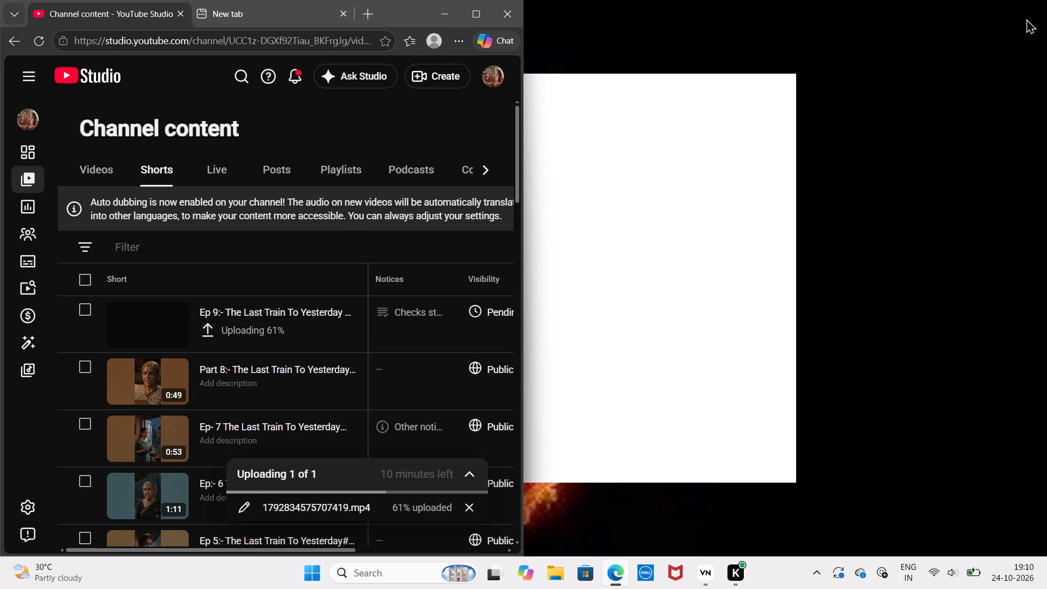
Switch to the VN editor and snap the YouTube Studio window into the narrower part of the screen beside it.
click(711, 573)
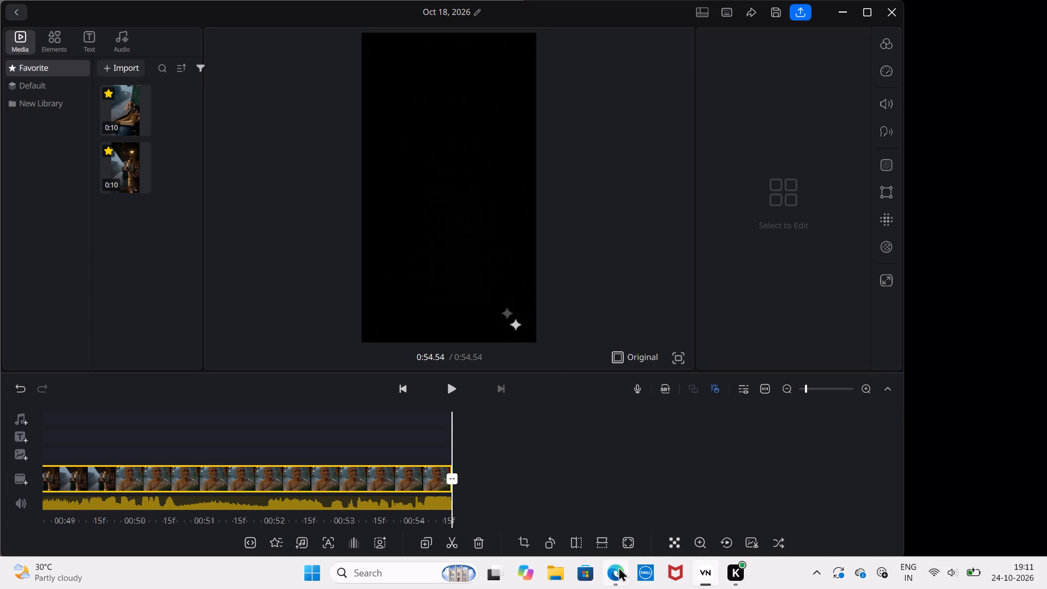
click(621, 514)
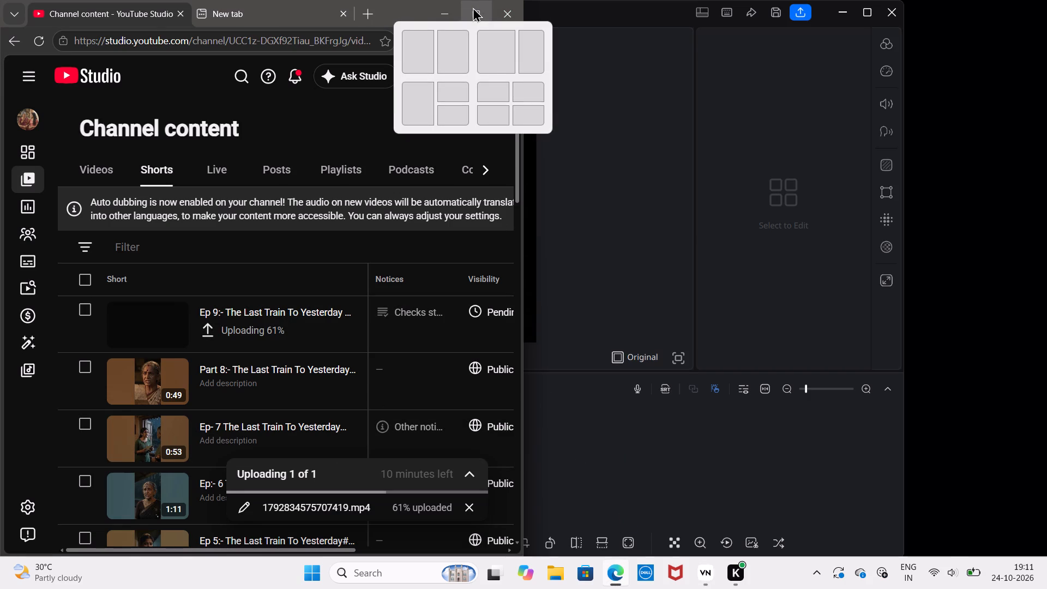
click(533, 53)
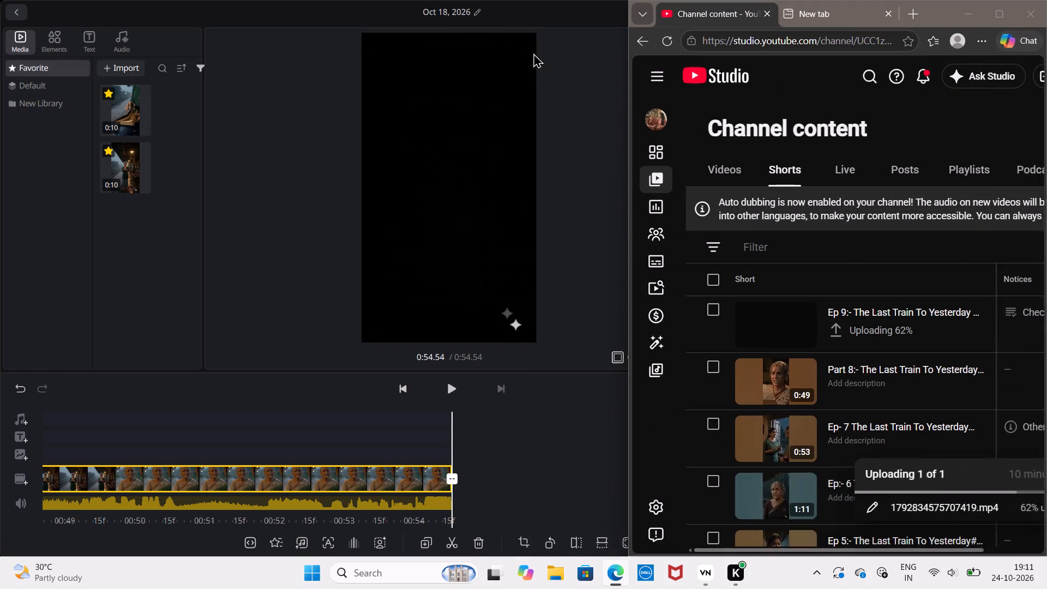
click(450, 202)
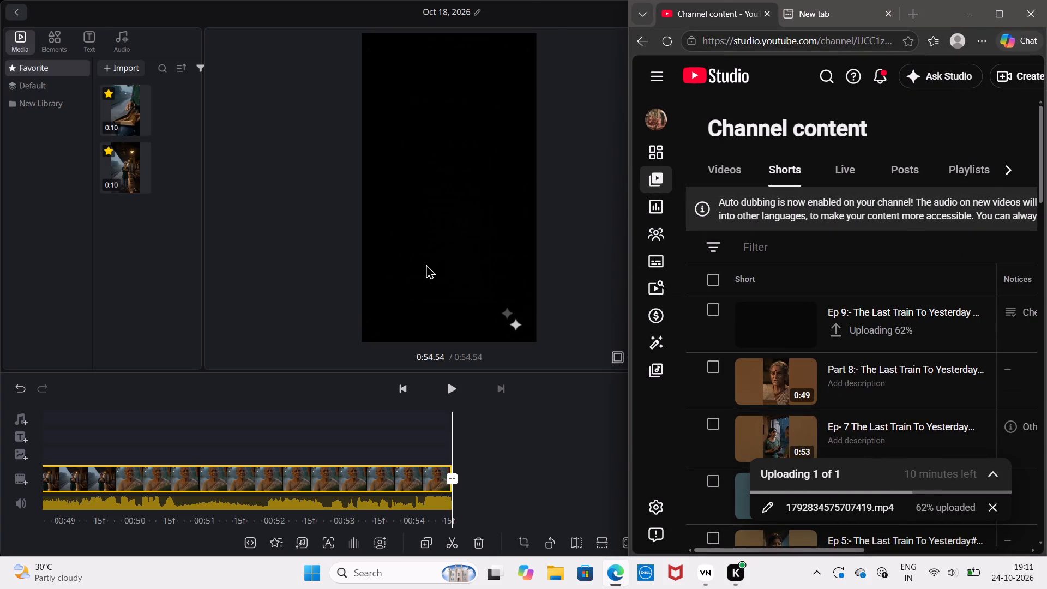
Bring the VN project forward and step the playhead back from the timeline's end to around 0:45, near the last clip's start.
click(426, 264)
ctrl+scroll(426, 264, up, 1)
click(751, 238)
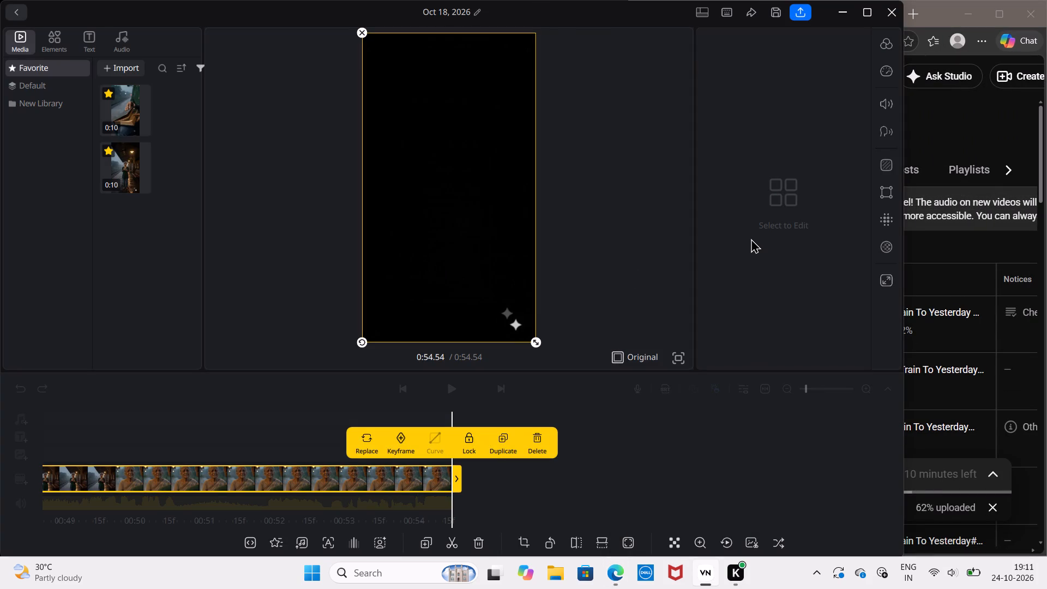
click(365, 472)
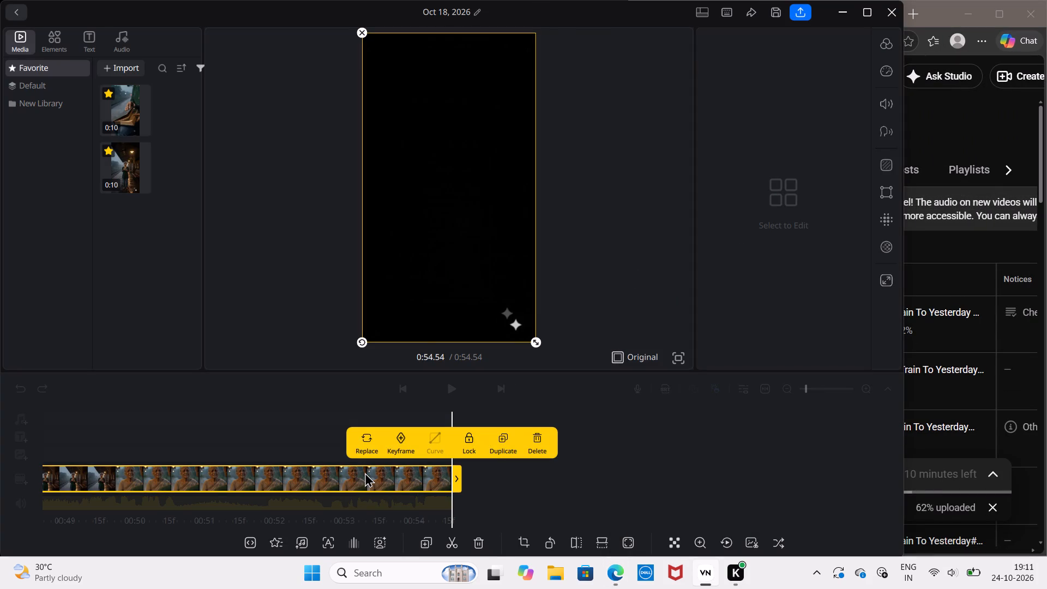
click(365, 472)
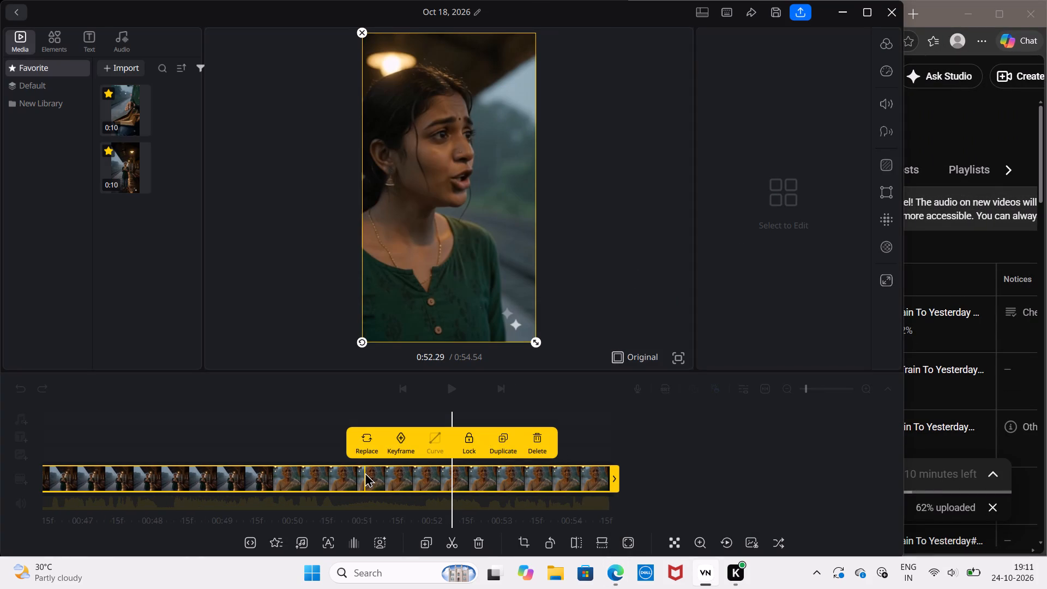
click(365, 472)
double_click(365, 472)
triple_click(365, 472)
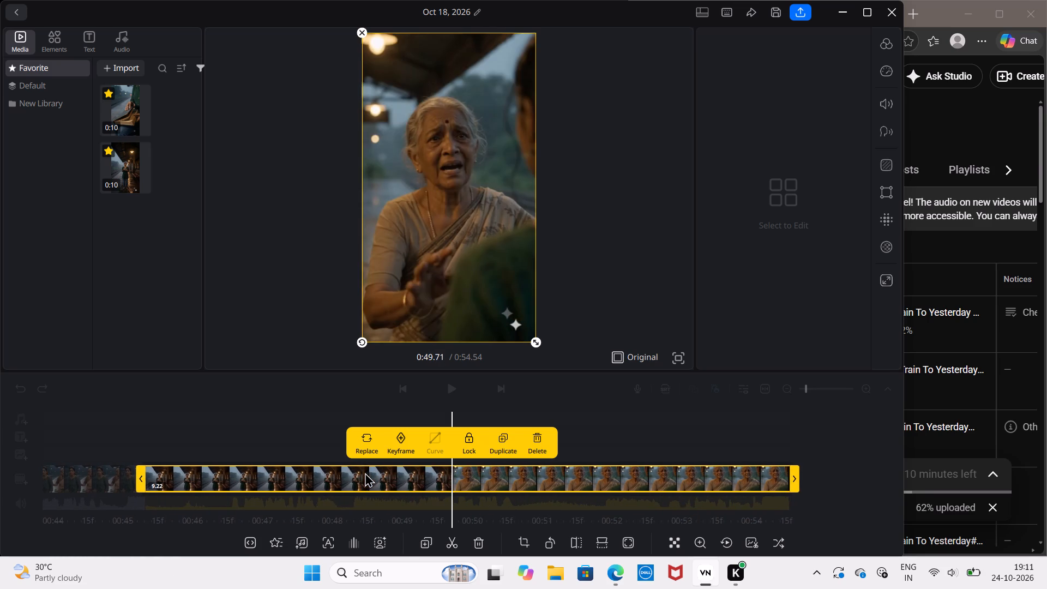
triple_click(365, 472)
triple_click(365, 472)
drag(365, 472, 388, 435)
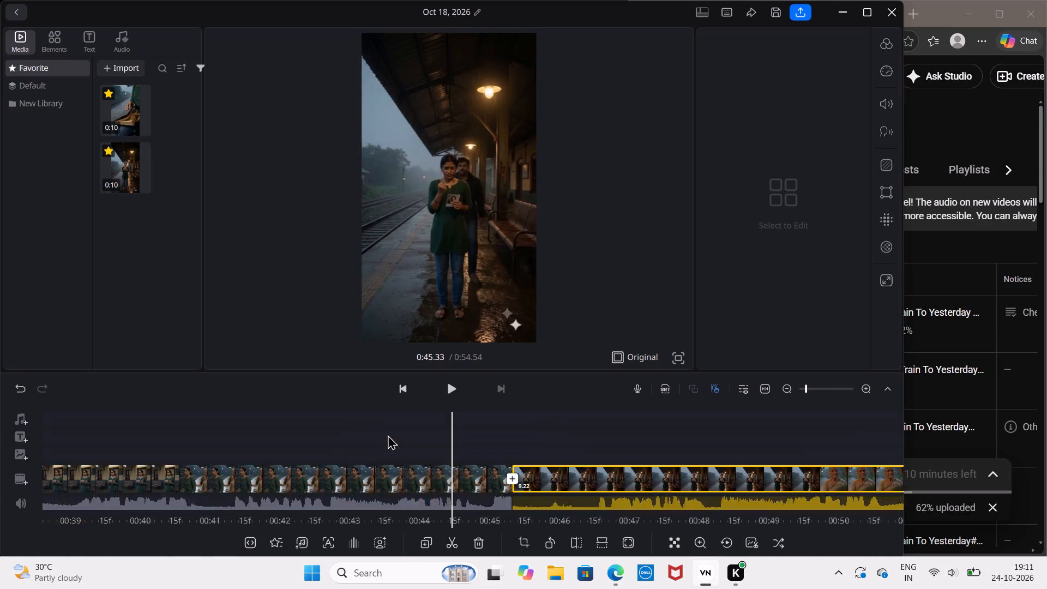
click(388, 435)
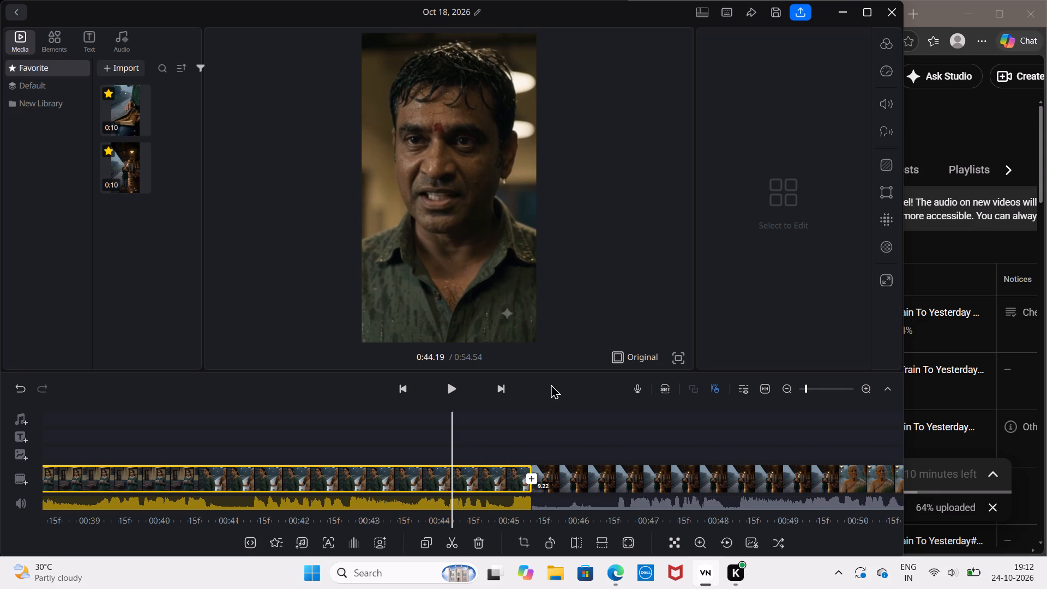
Split the timeline's last clip, 9.22 s long, at about 0:45.55, 0:45.97, 0:46.47 and 0:46.88.
click(541, 501)
click(547, 489)
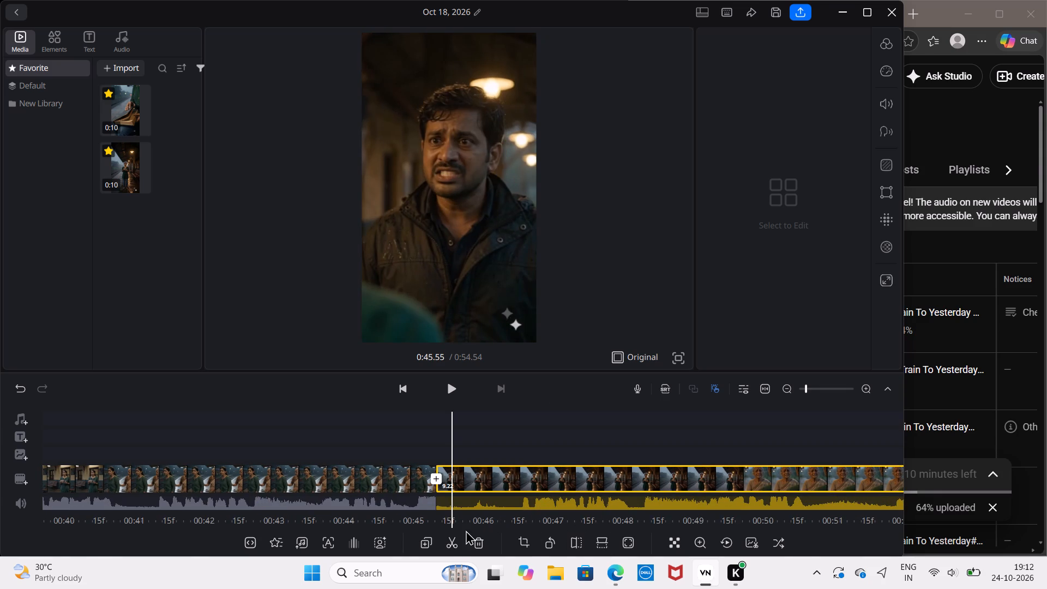
click(450, 543)
click(481, 486)
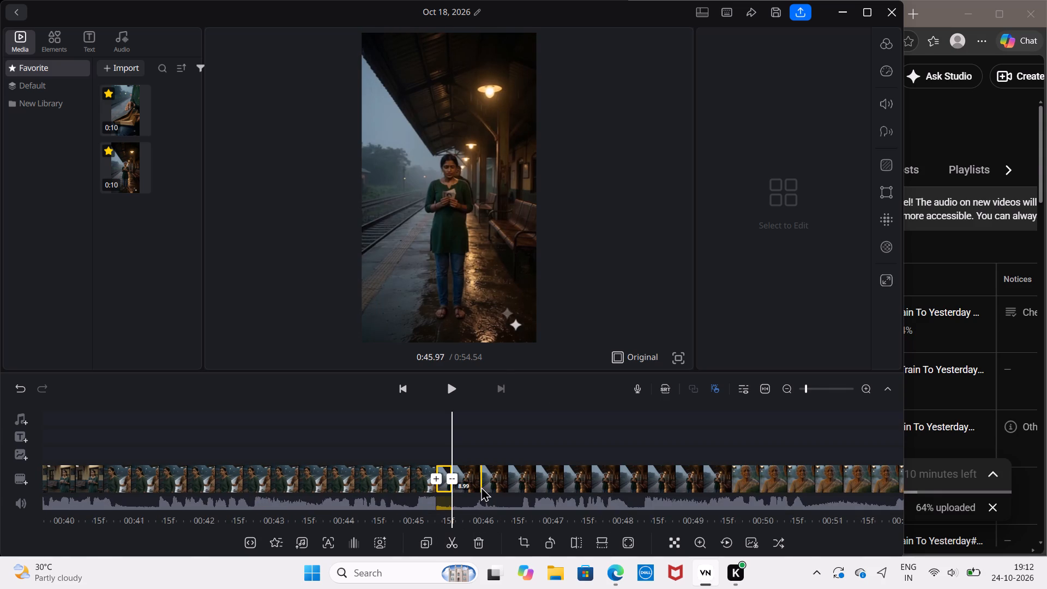
click(450, 538)
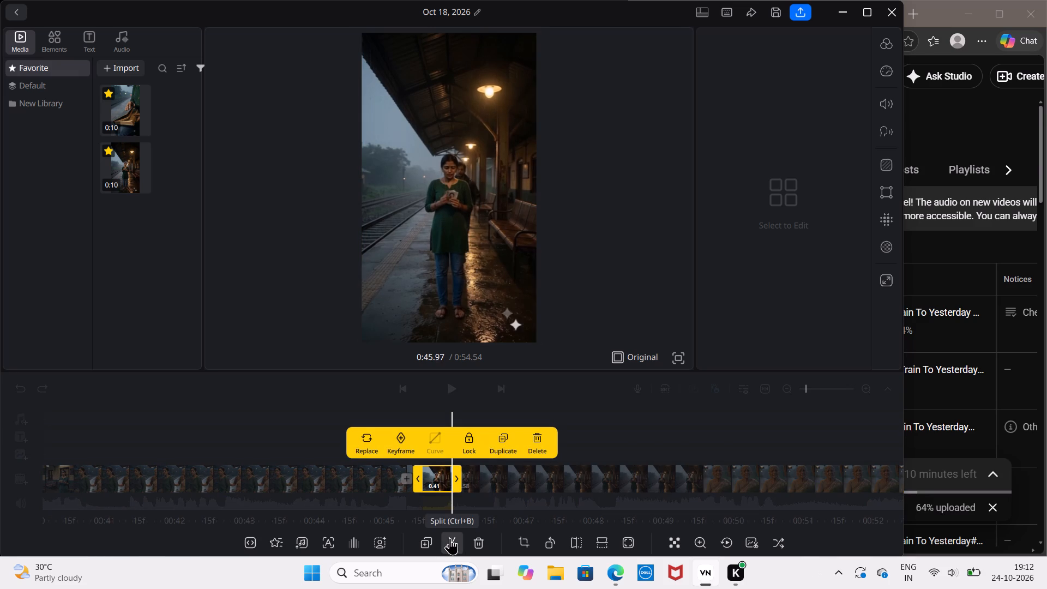
click(487, 468)
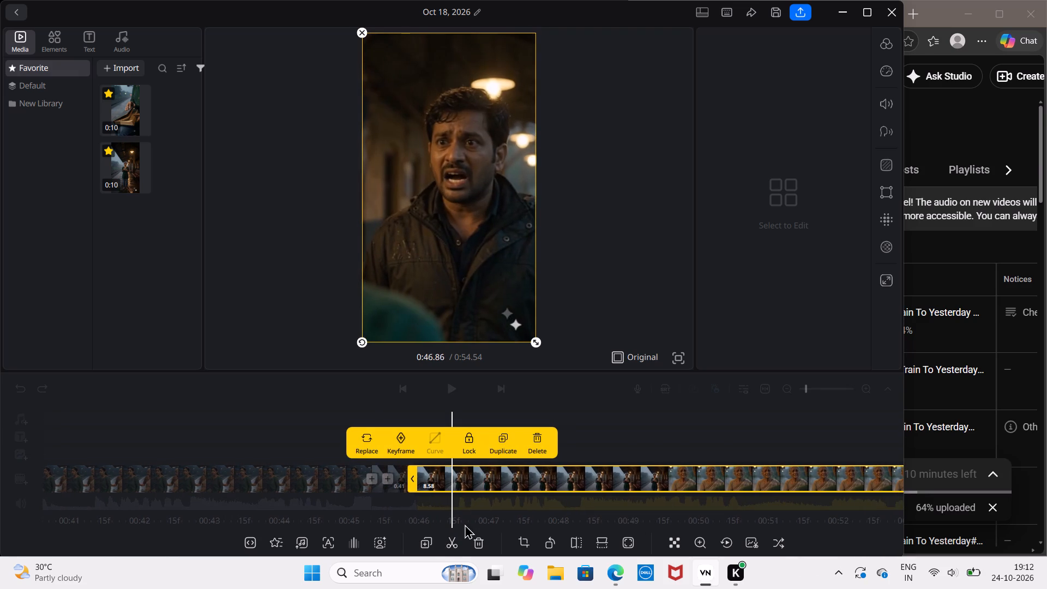
click(454, 539)
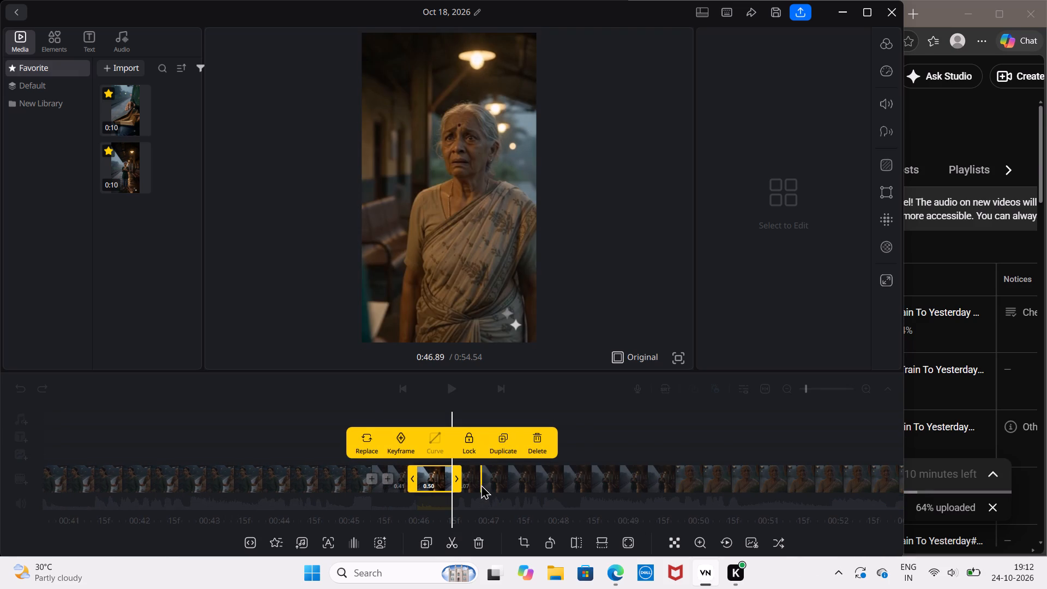
click(481, 484)
click(454, 538)
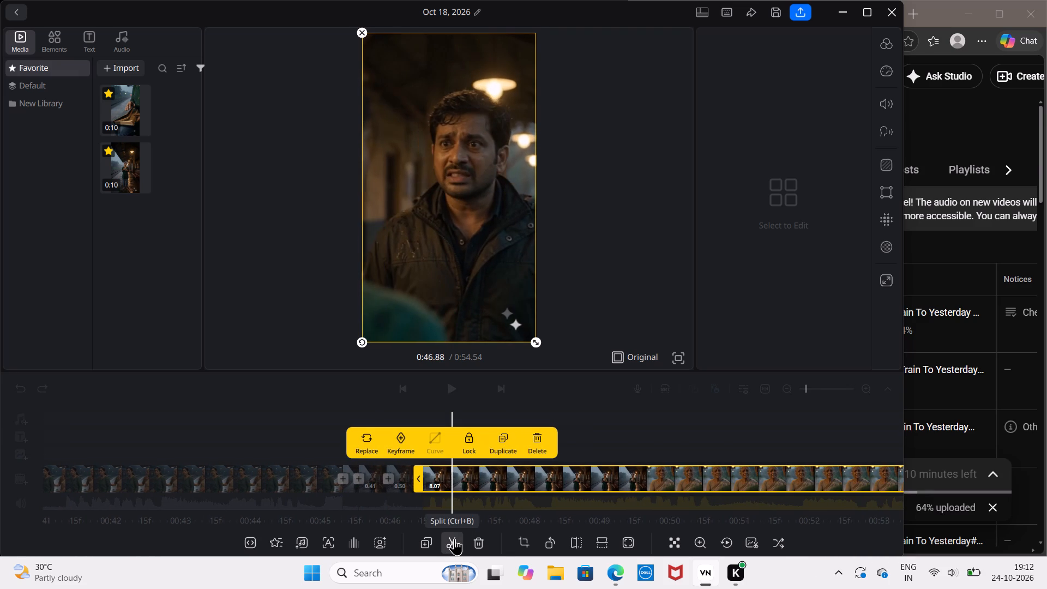
Split the timeline's last clip at about 0:47.35, 0:47.78, 0:48.29 and 0:48.73.
click(484, 480)
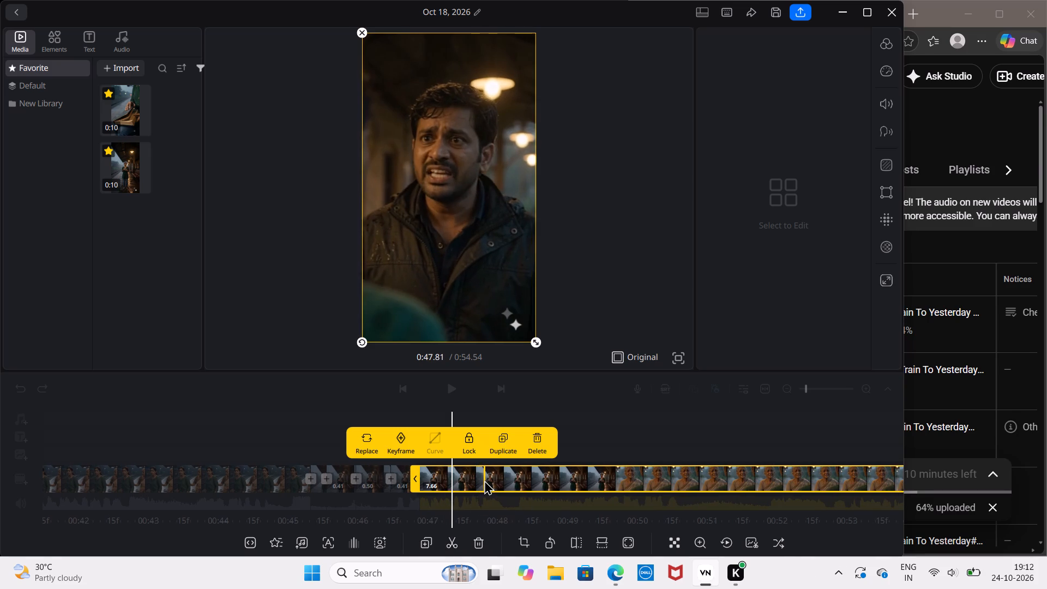
click(448, 543)
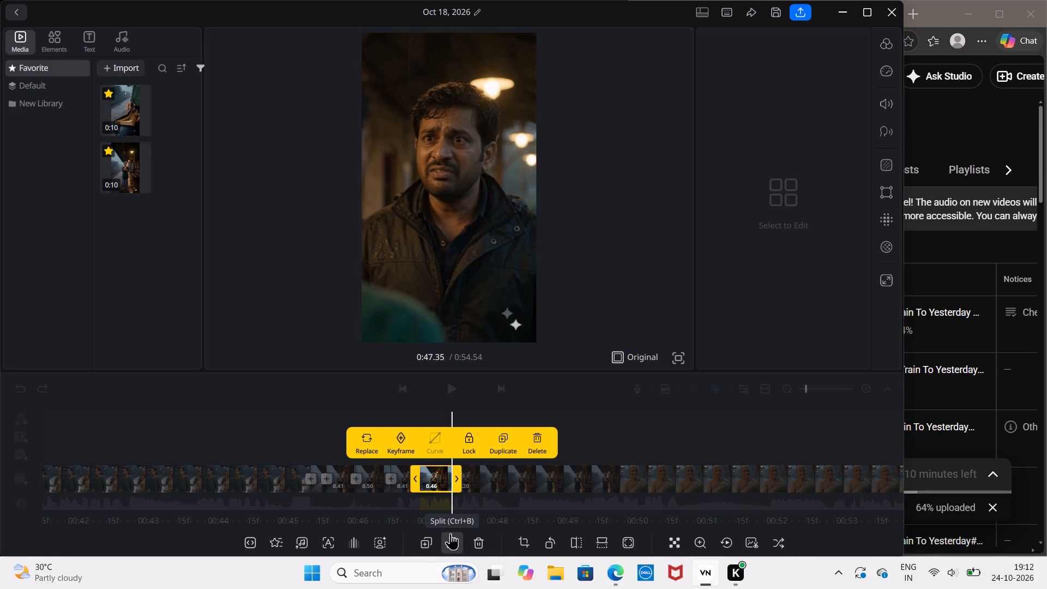
click(482, 470)
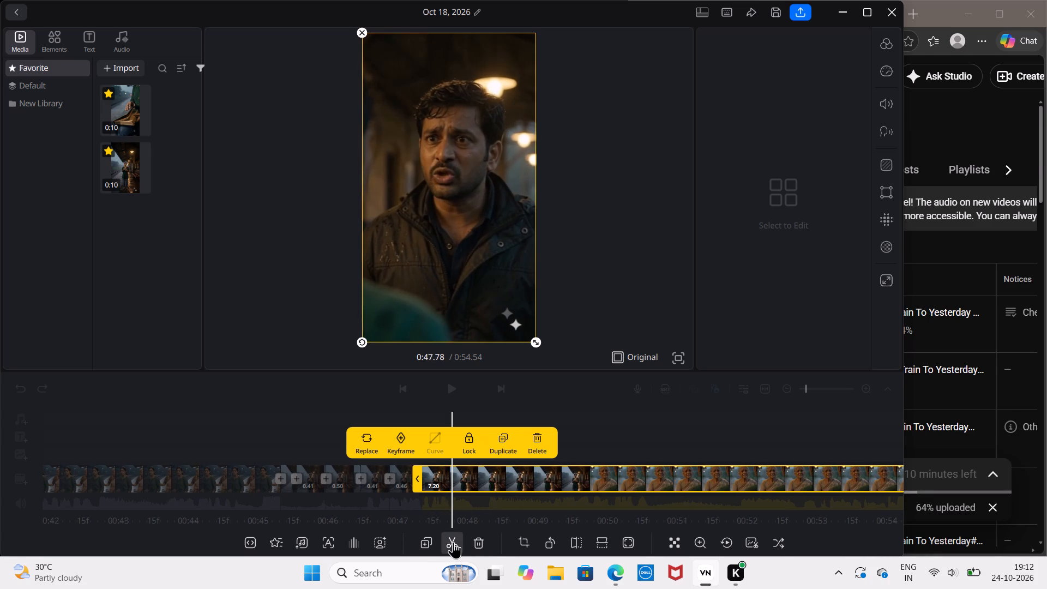
click(453, 542)
click(488, 474)
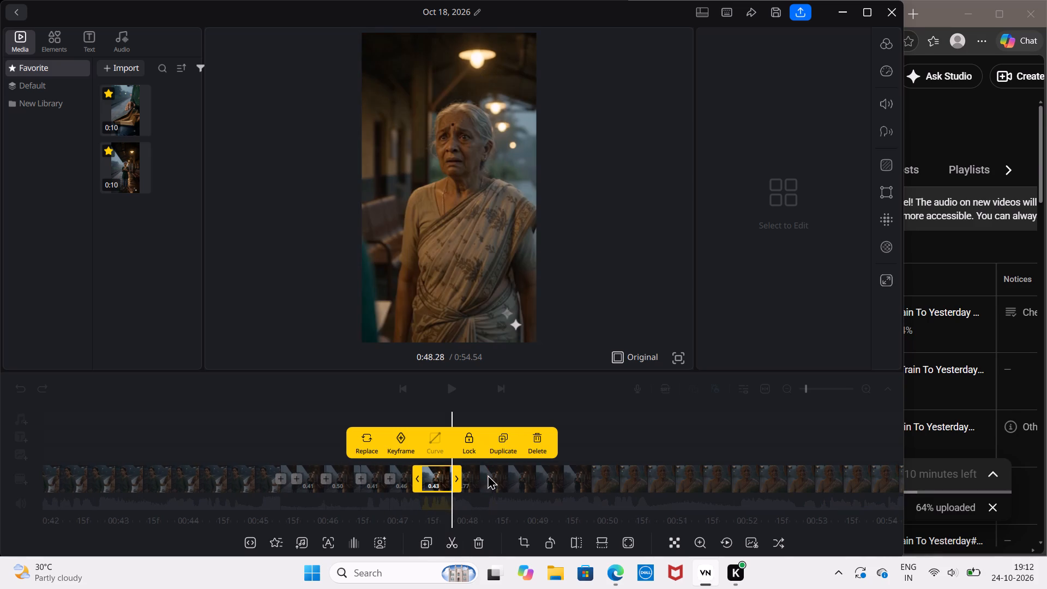
click(456, 540)
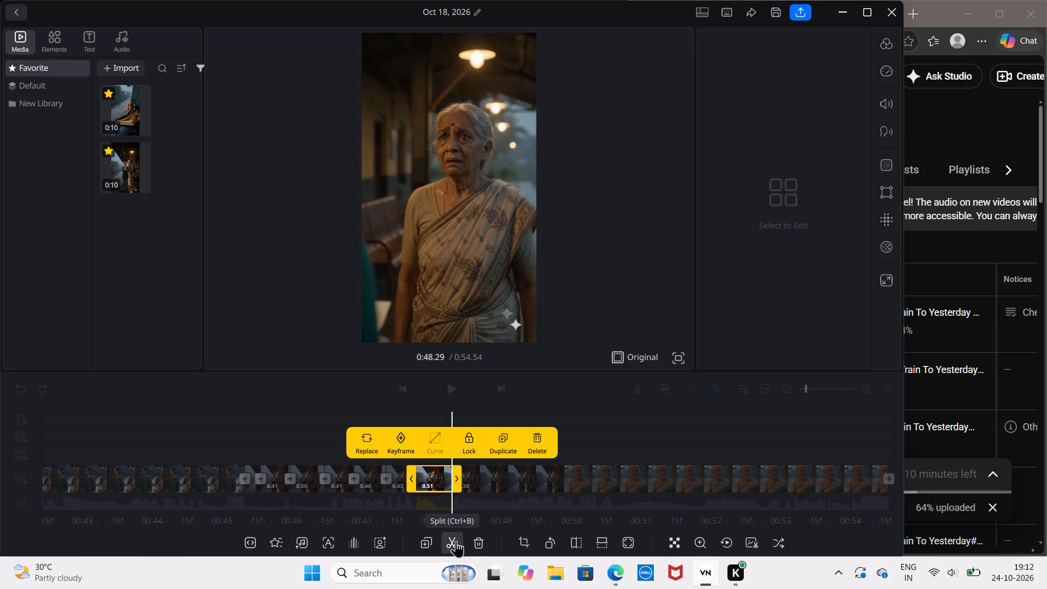
click(483, 488)
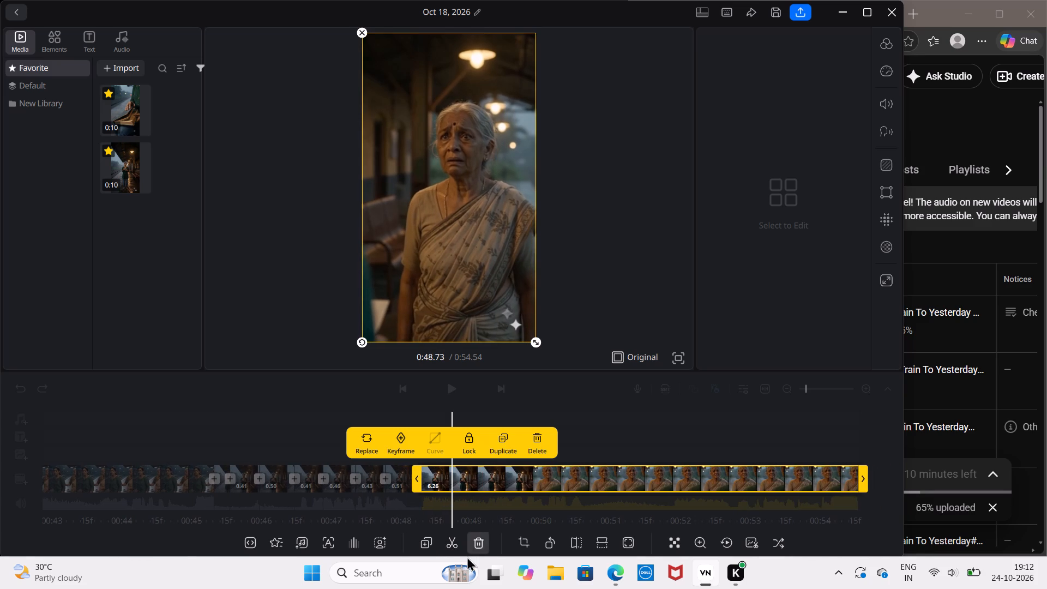
click(458, 543)
click(458, 543)
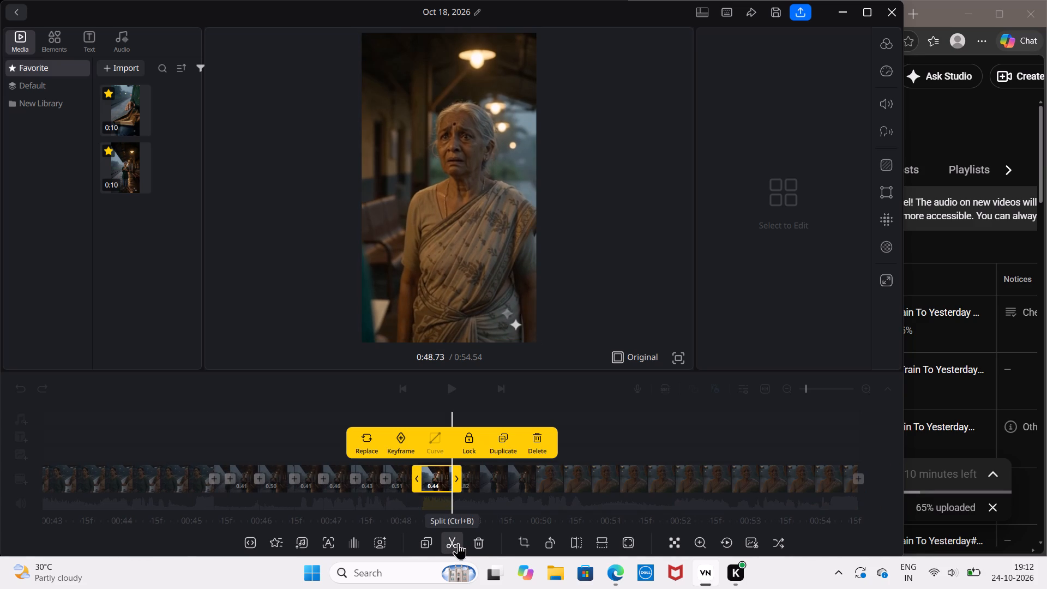
Split the remaining last clip at about 0:49.47, 0:50.00, 0:50.35 and 0:50.69.
click(504, 479)
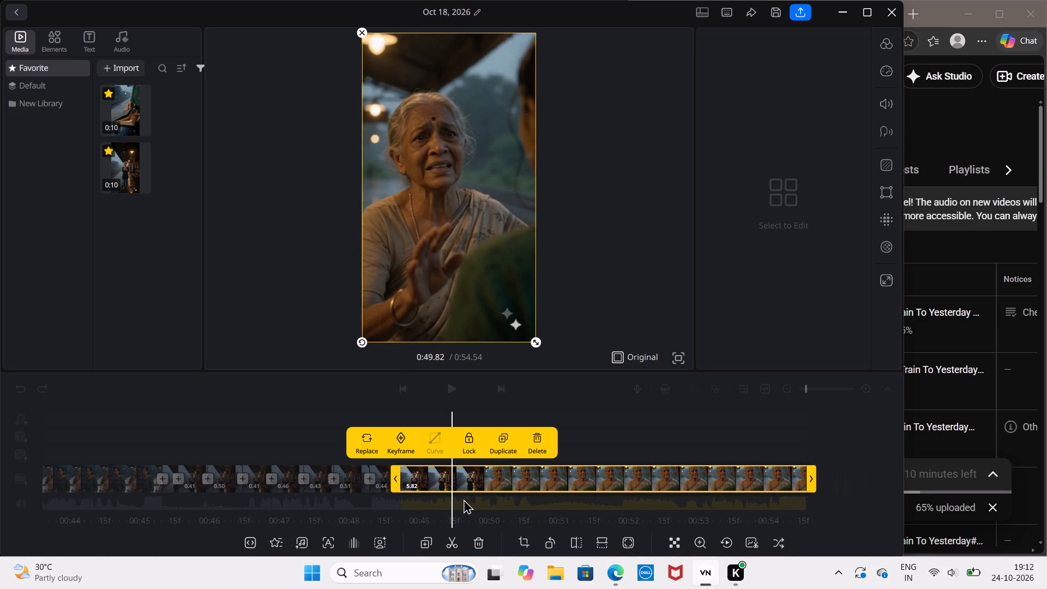
click(458, 544)
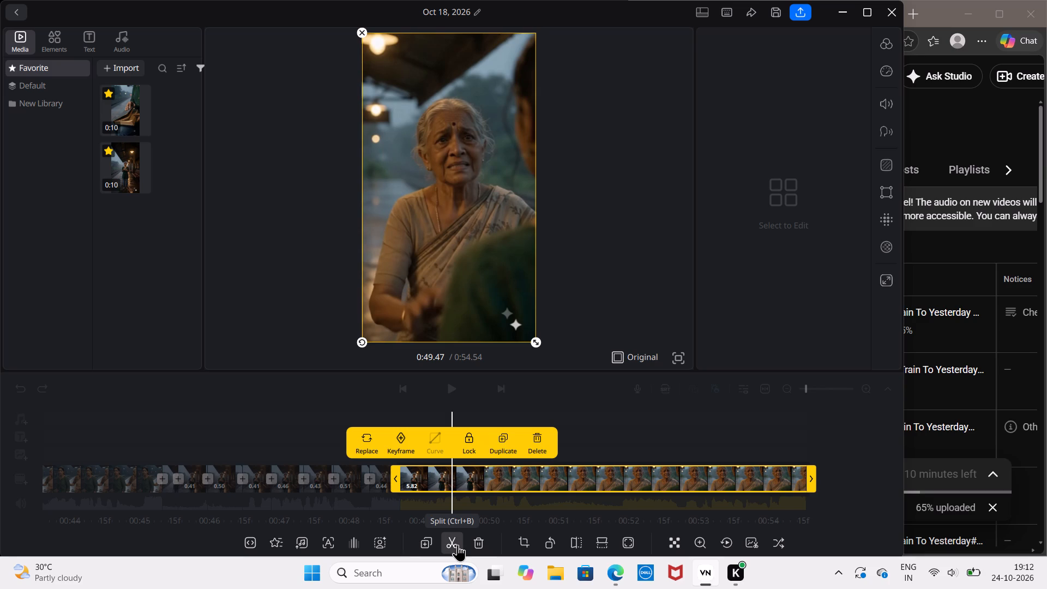
click(458, 544)
click(489, 484)
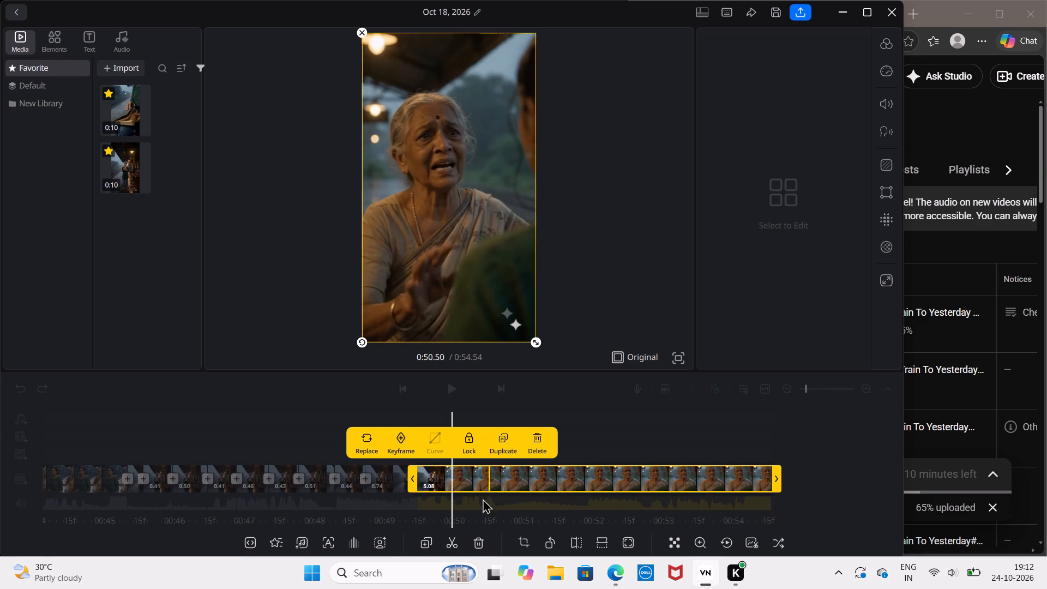
click(456, 546)
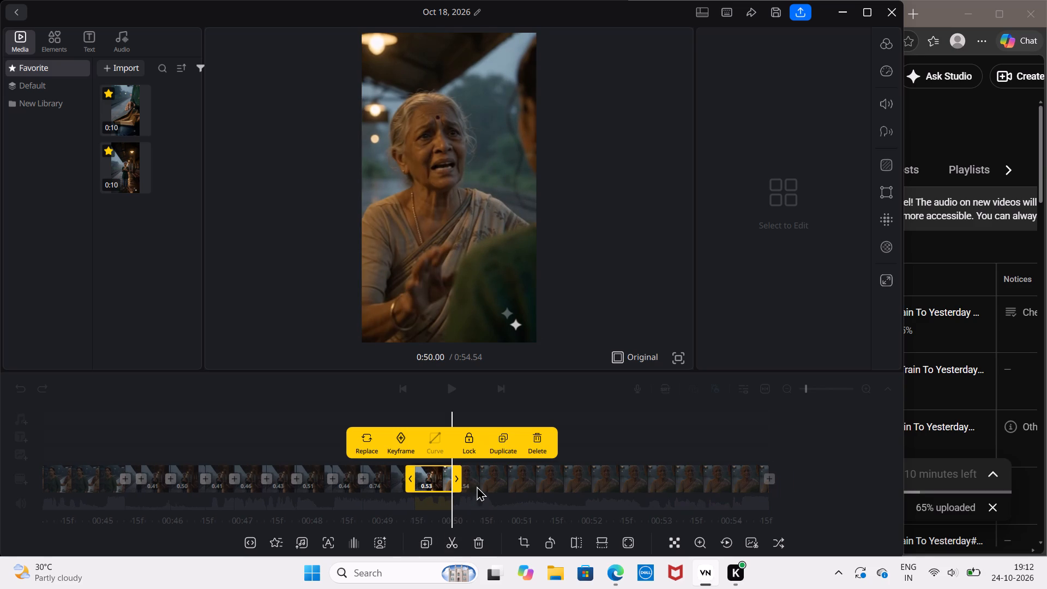
click(477, 486)
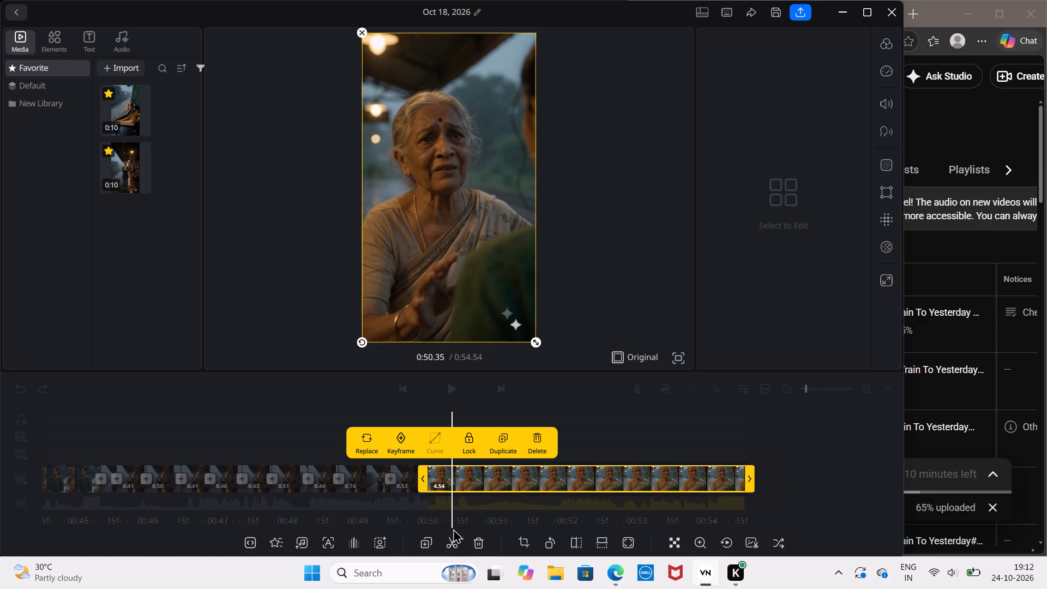
click(451, 540)
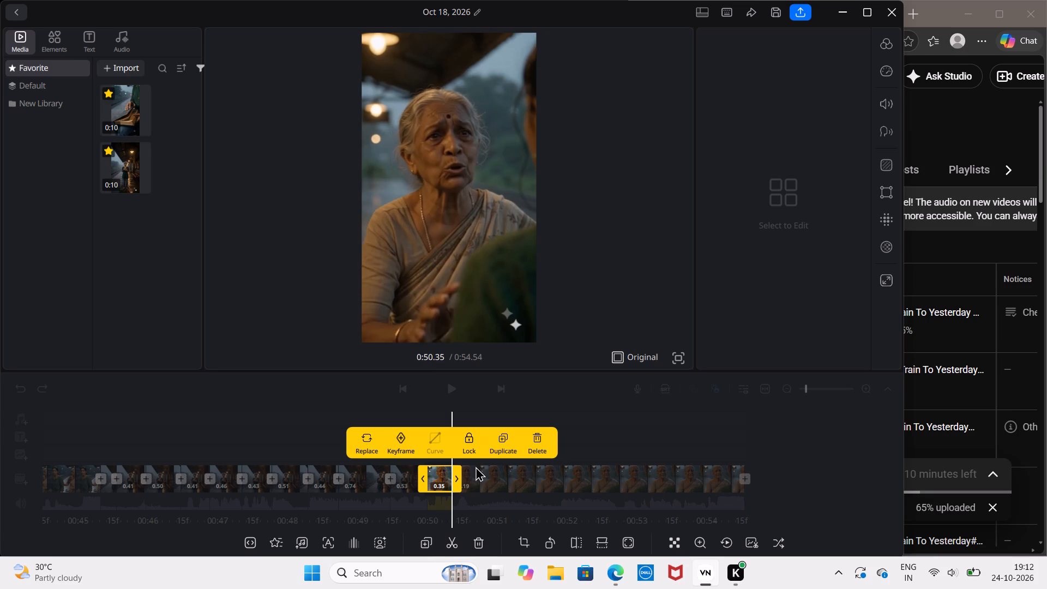
click(476, 467)
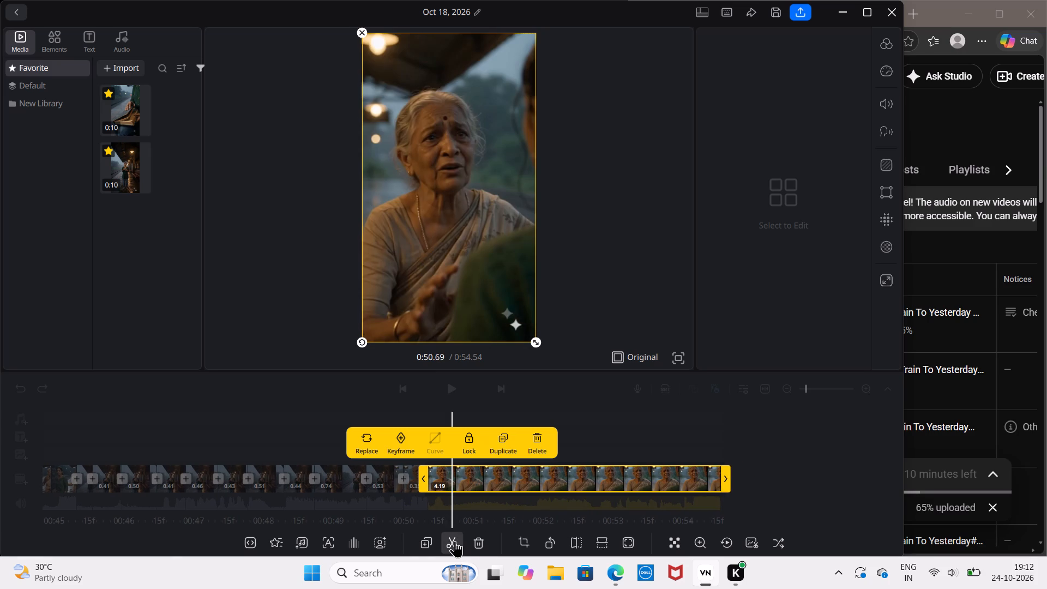
click(453, 543)
Delete the two clips after 0:50.35, the 0.34 s piece and the remainder following it.
click(487, 536)
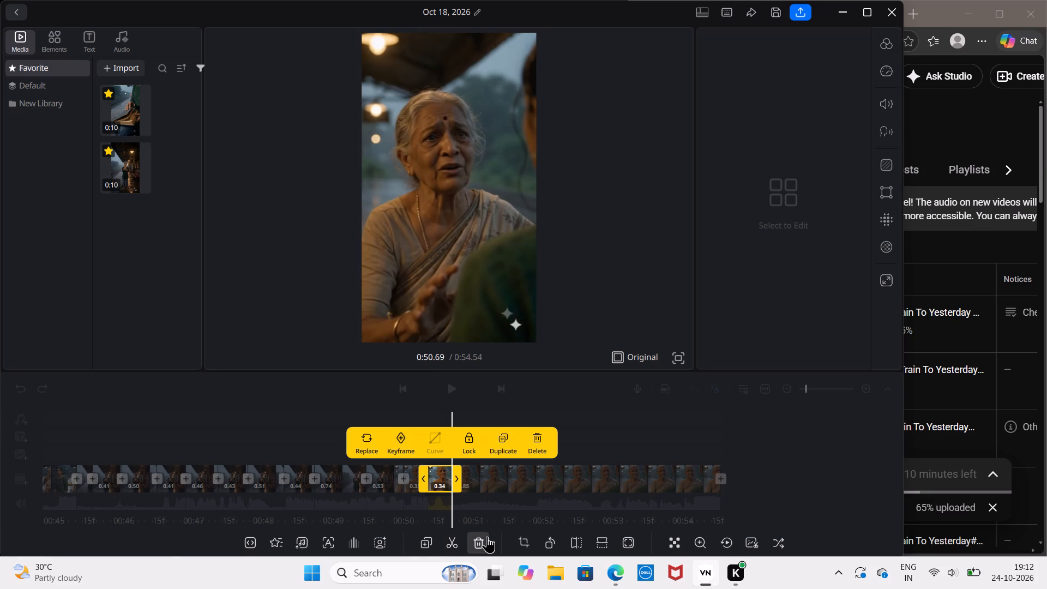
click(487, 536)
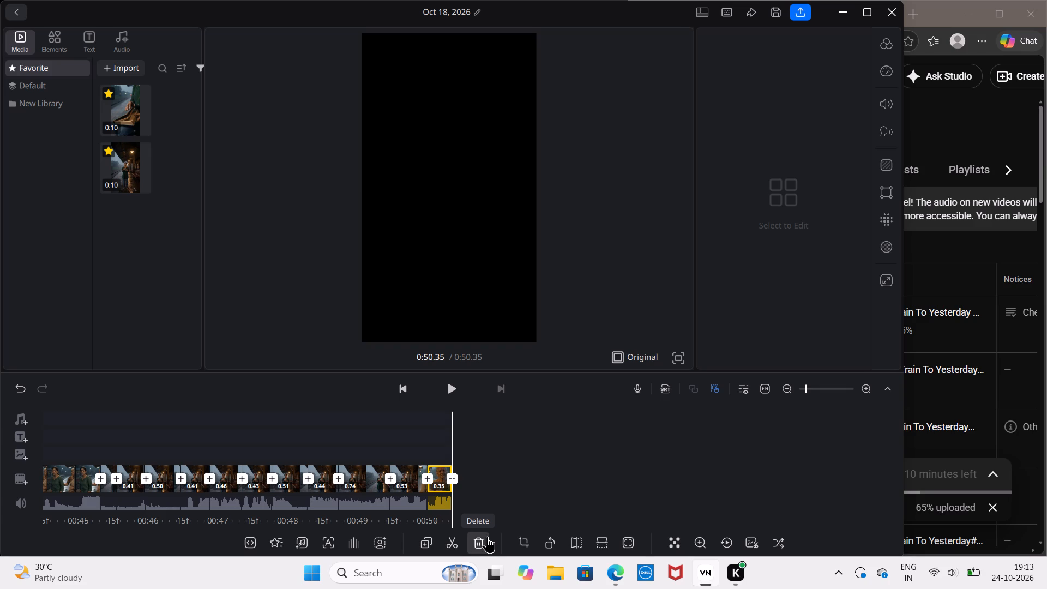
Add a Pixelate transition of 0.2 between the timeline's last two clips, 0.53 s and 0.35 s long.
click(416, 476)
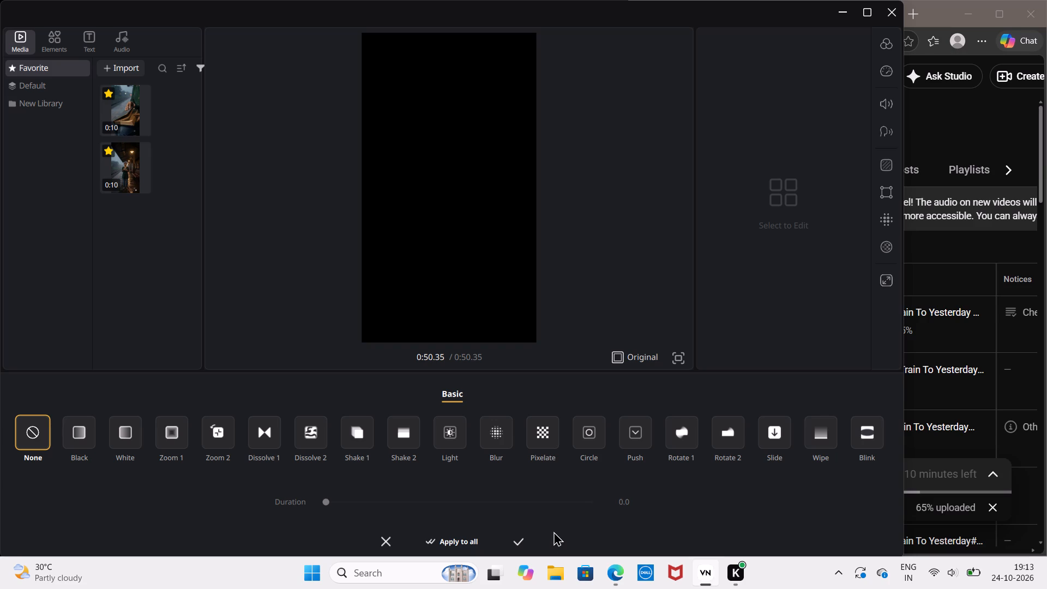
click(545, 433)
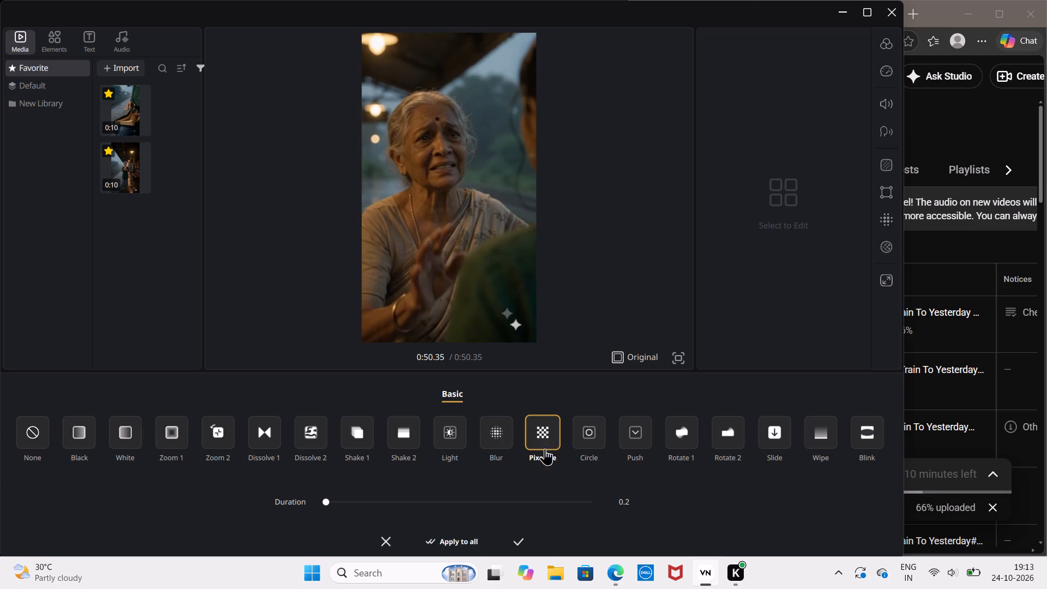
click(507, 545)
click(518, 537)
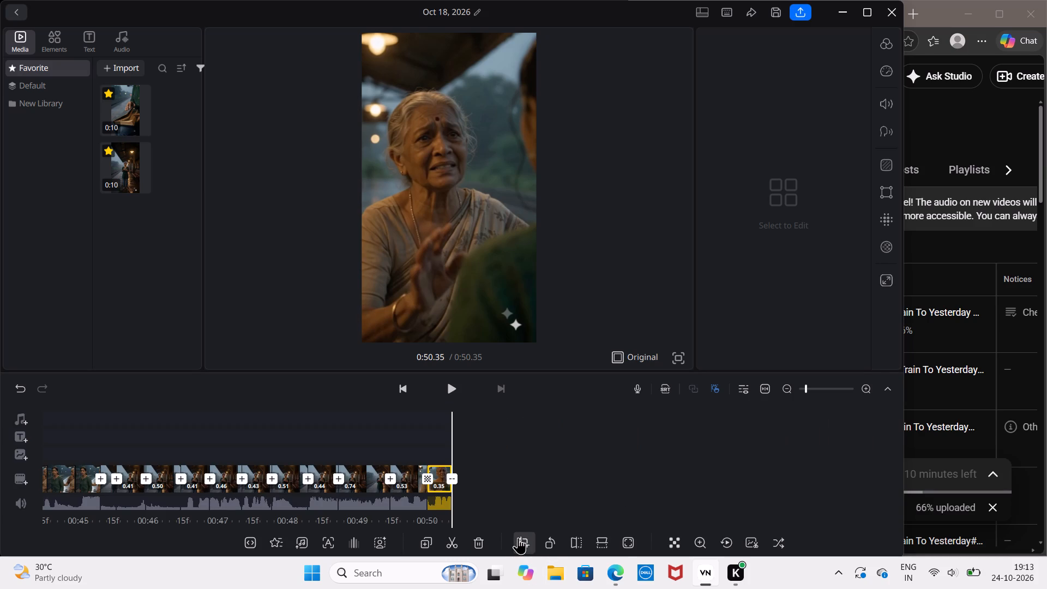
Apply the Cutout effect to the 0.74 s clip near 0:49.
scroll(380, 468, right, 1)
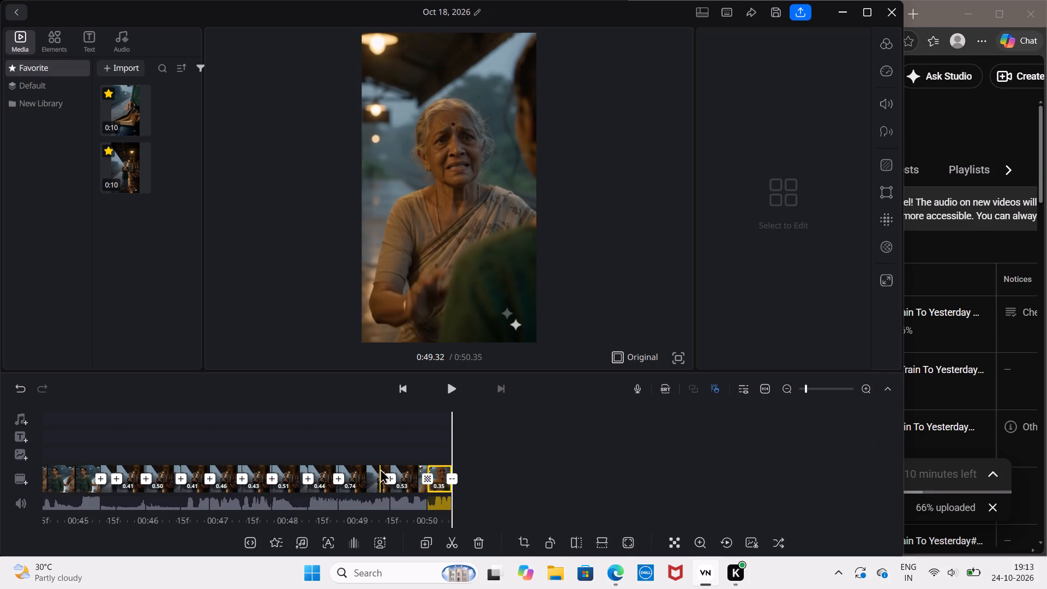
scroll(380, 468, right, 1)
click(377, 468)
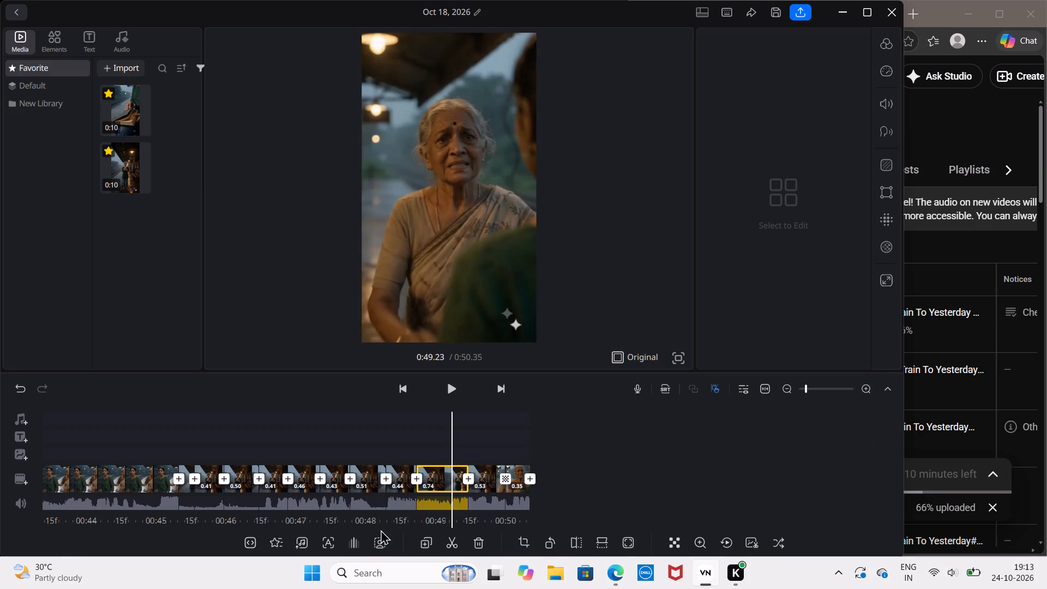
click(377, 537)
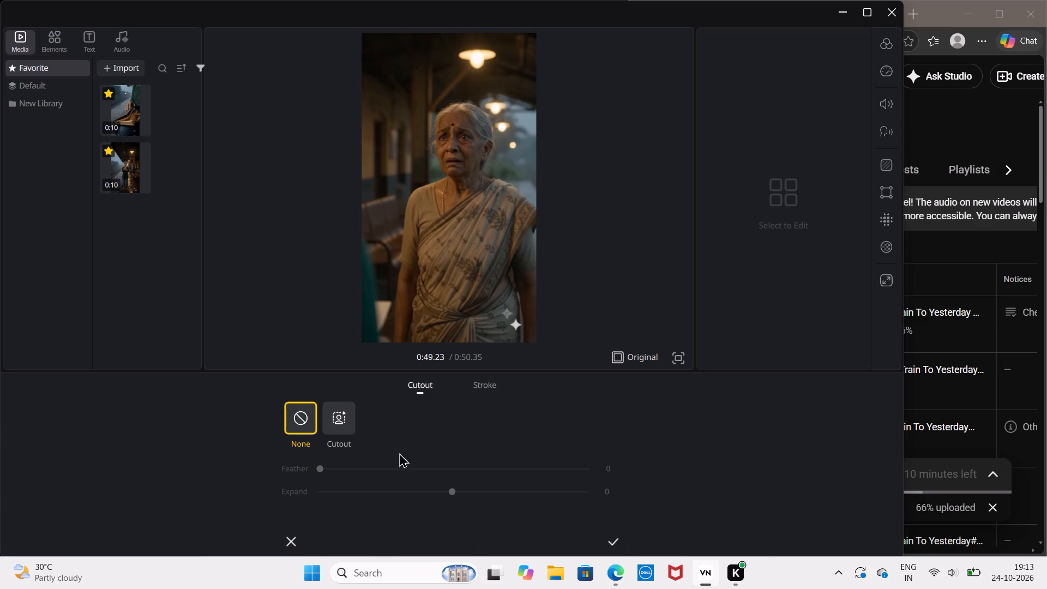
click(350, 421)
click(335, 423)
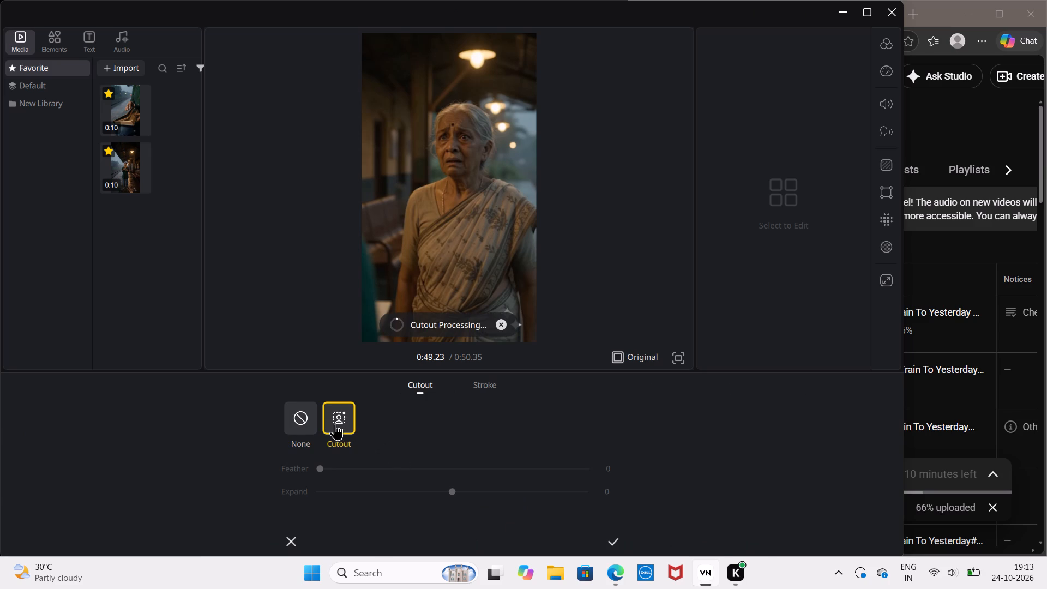
click(611, 537)
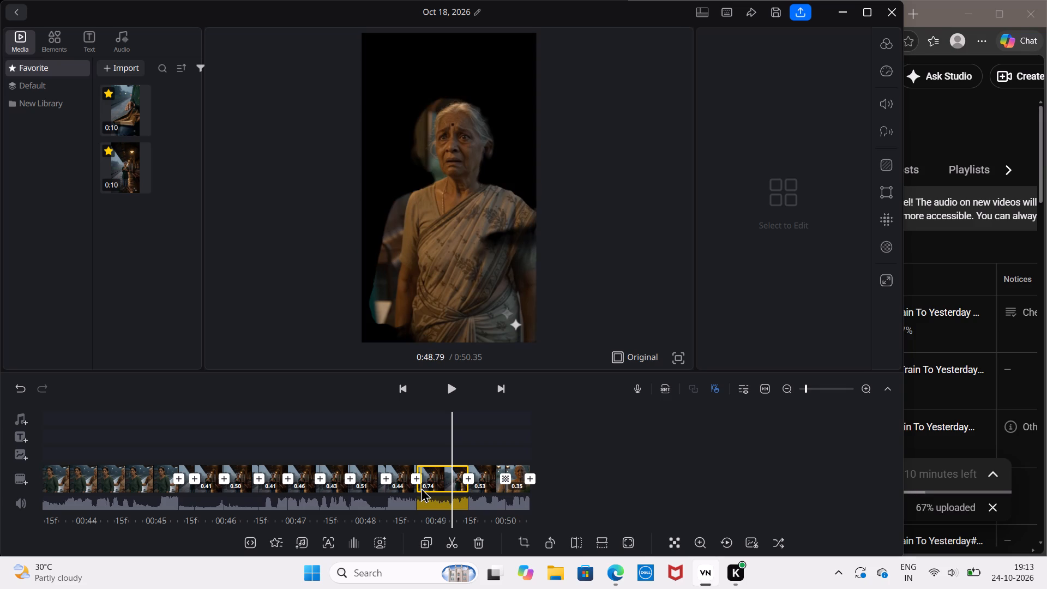
Add a short audio fade-in to the 0.74 s clip, leaving its fade-out at 0.0.
click(350, 539)
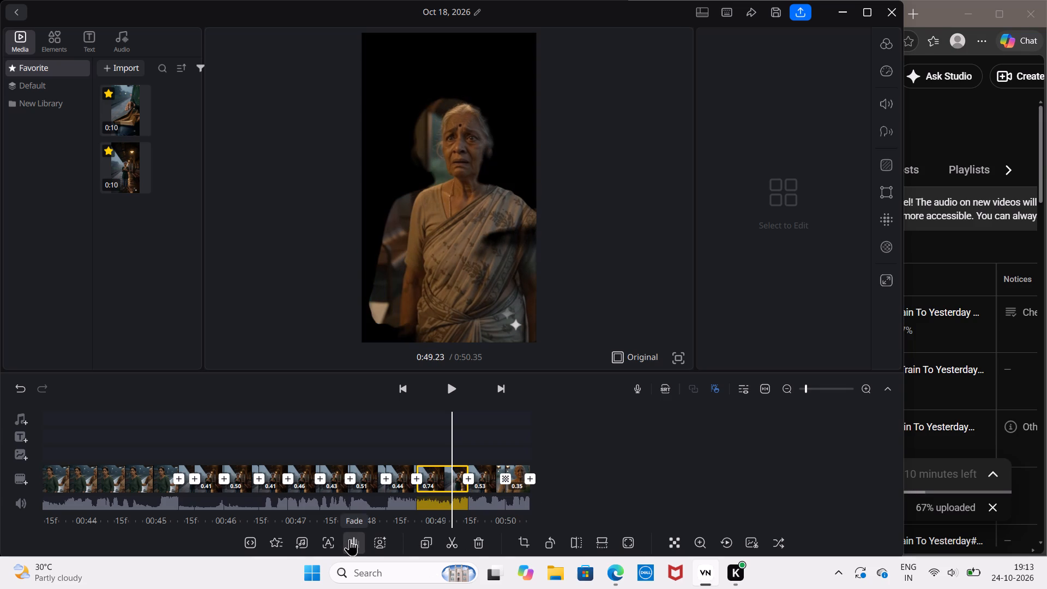
click(347, 502)
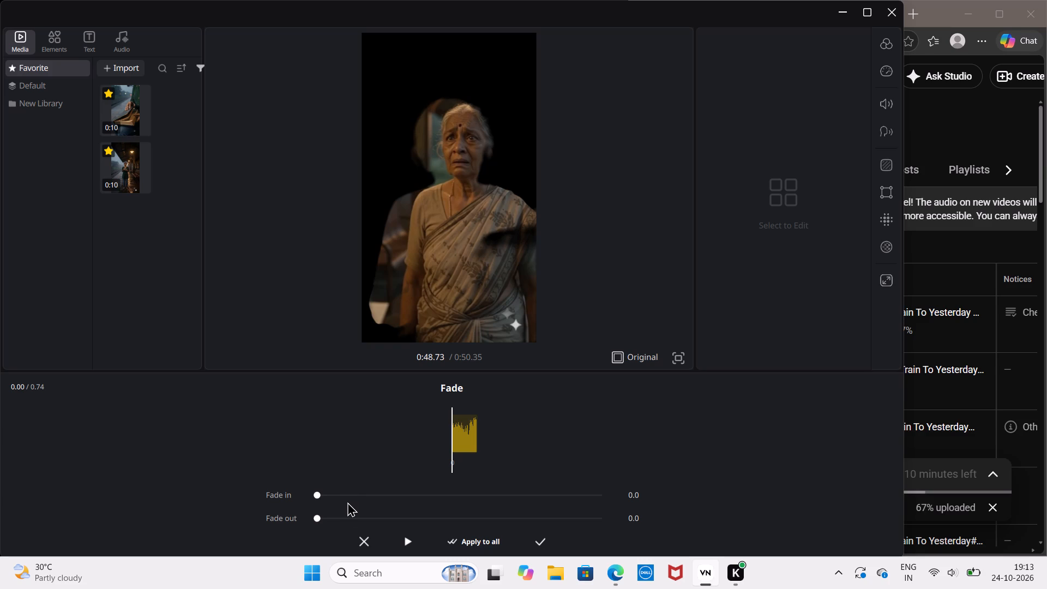
click(348, 495)
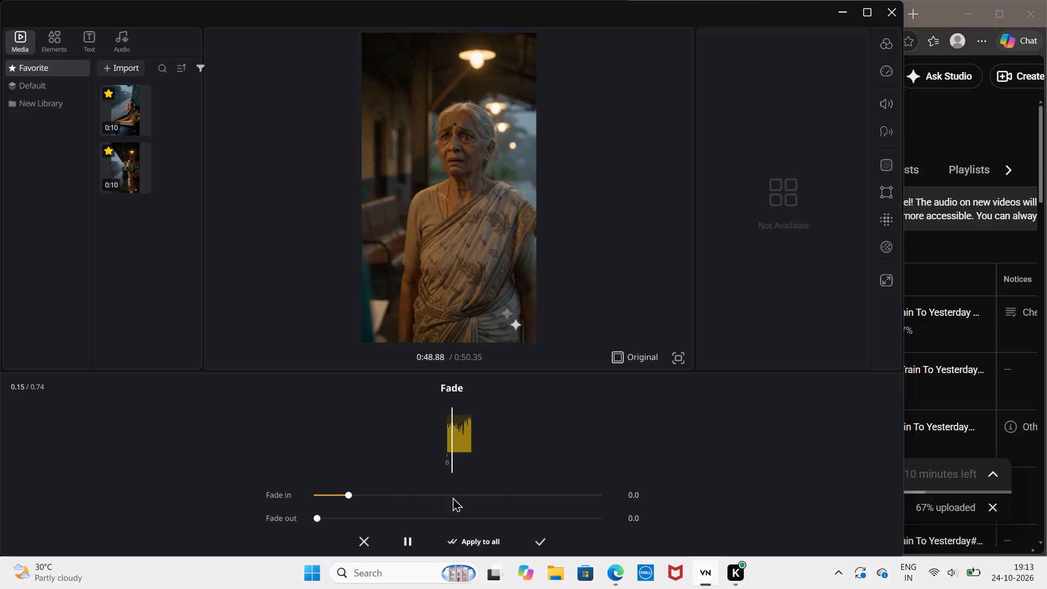
click(534, 537)
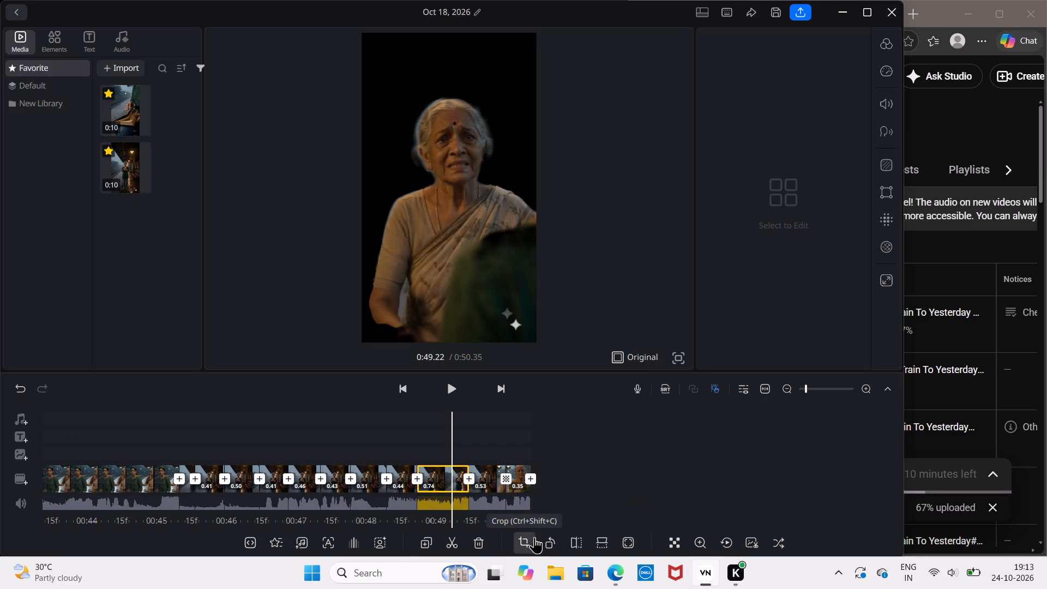
Add a square Mosaic at 0:49.22 and position it over the elderly woman's face, trying the other mask shapes before keeping the square.
click(673, 545)
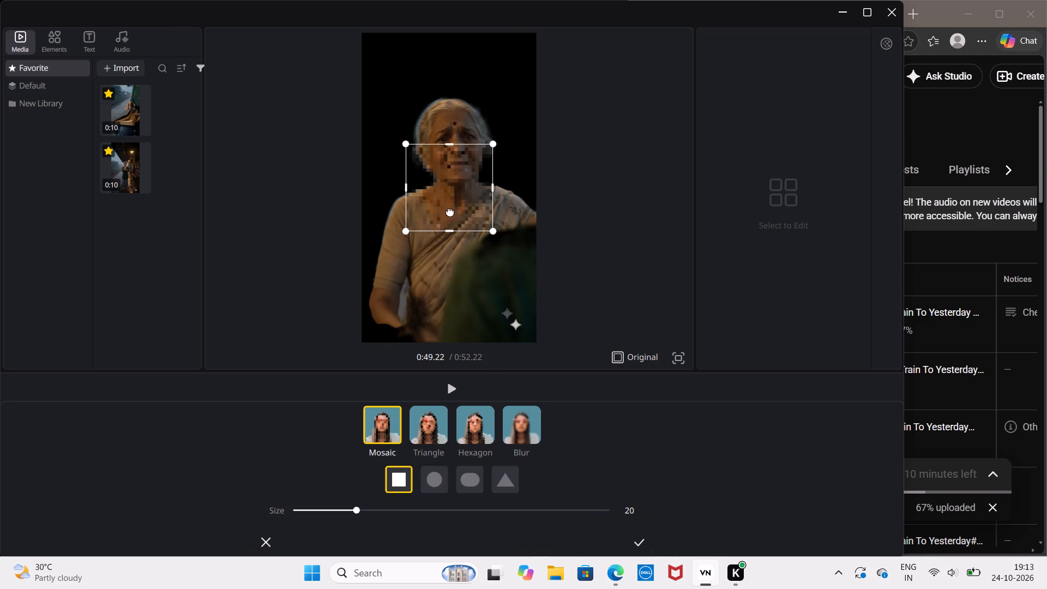
click(450, 197)
drag(447, 166, 447, 102)
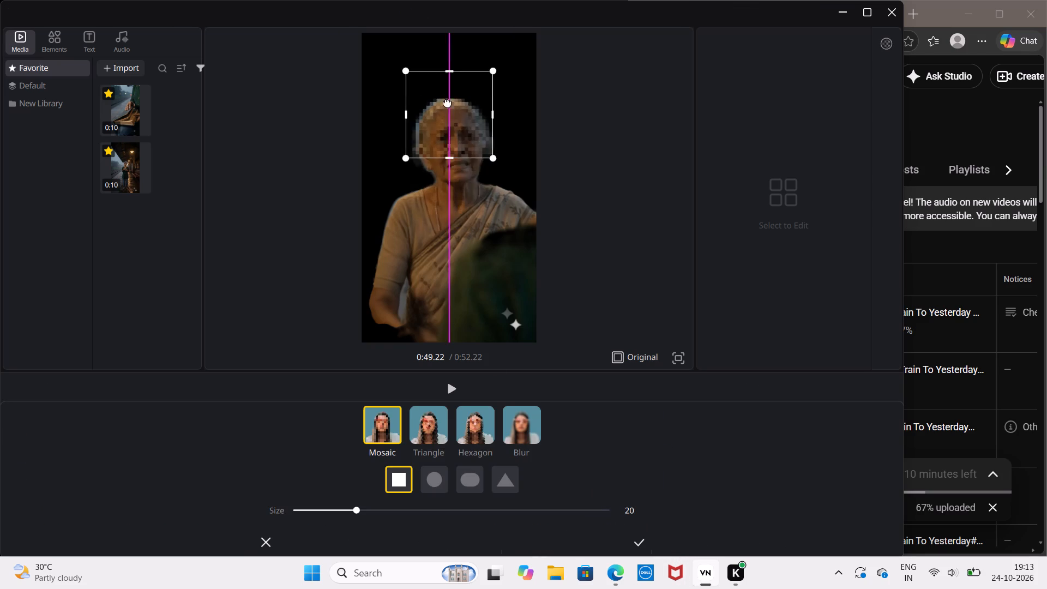
drag(447, 102, 450, 115)
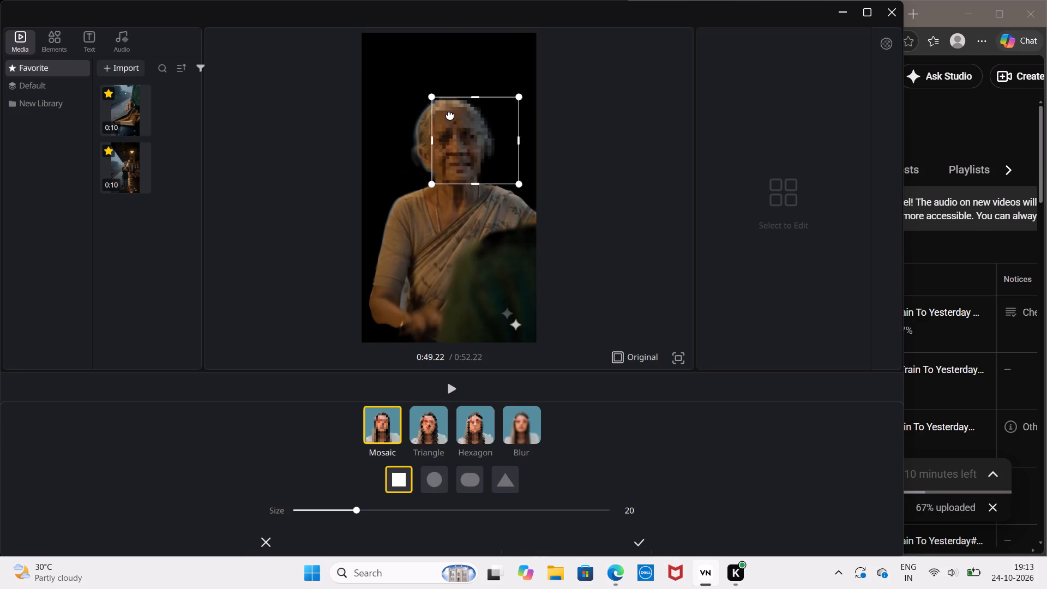
drag(450, 115, 448, 117)
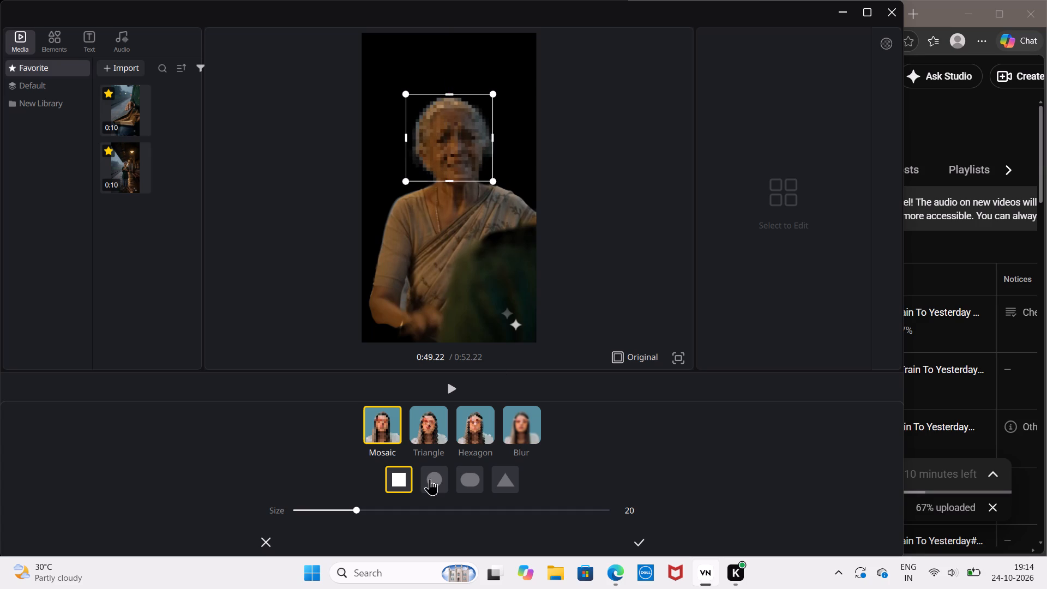
click(430, 476)
click(468, 473)
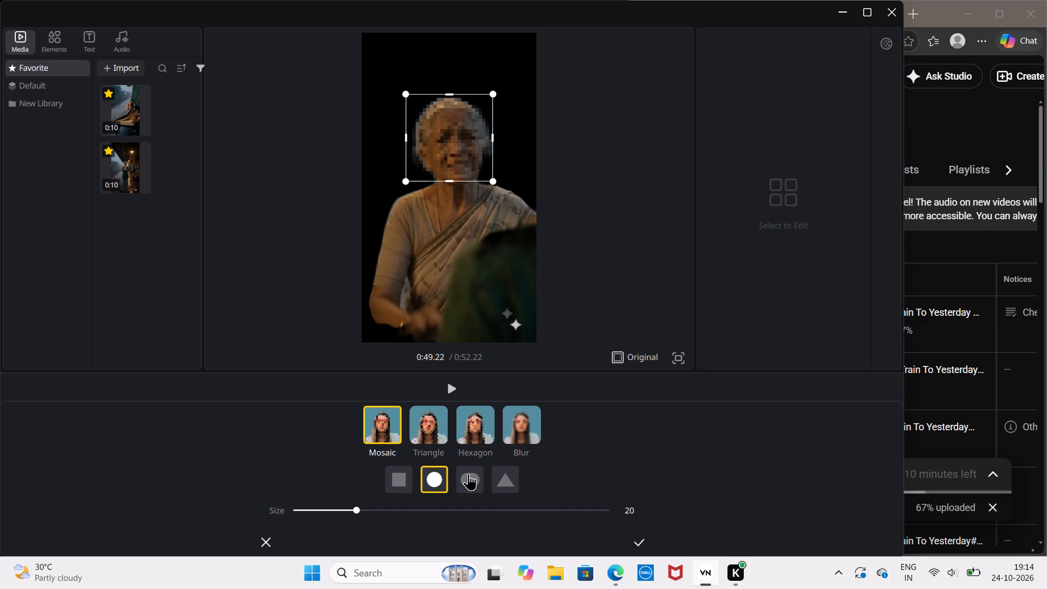
click(510, 470)
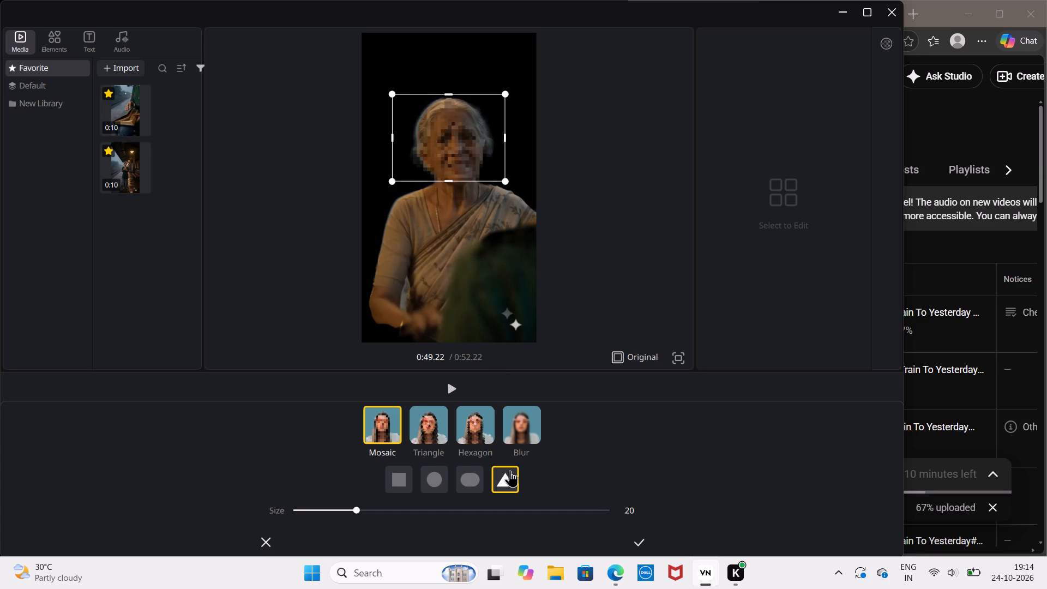
click(401, 478)
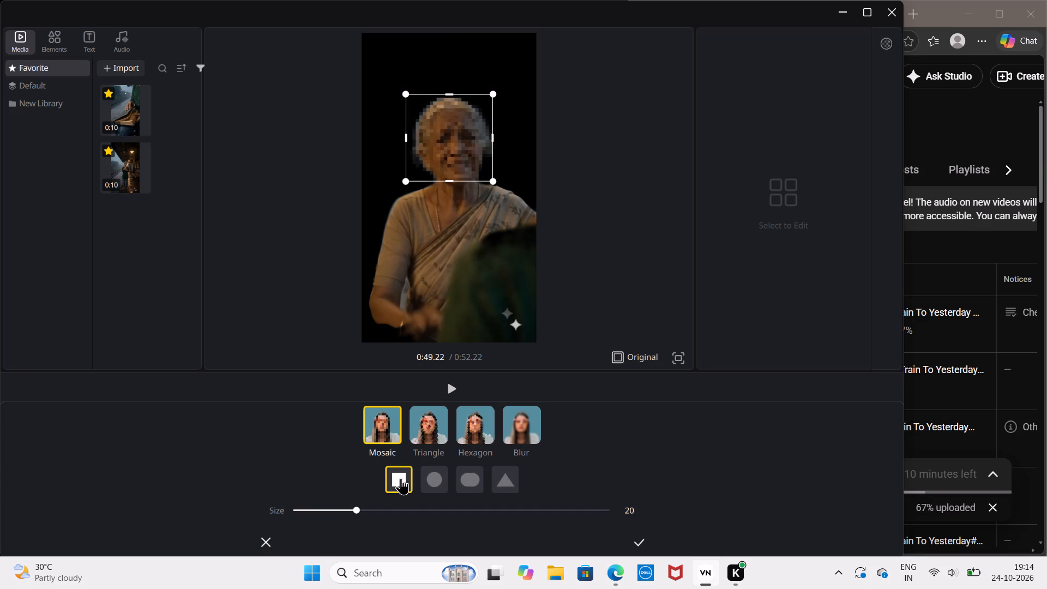
Try several sizes for the face mosaic and apply it with the size set to 87.
click(390, 504)
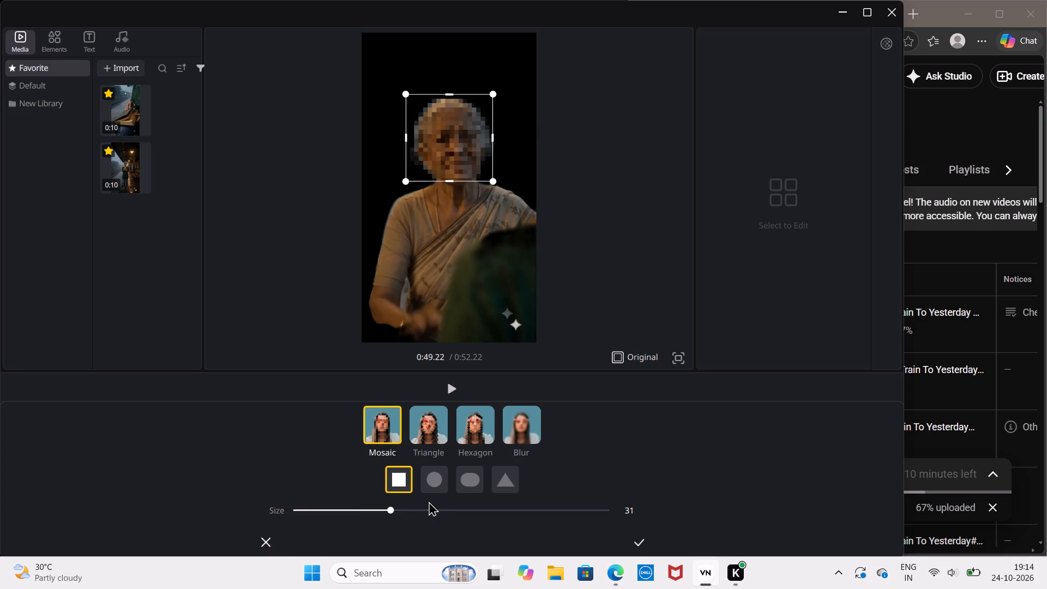
click(426, 507)
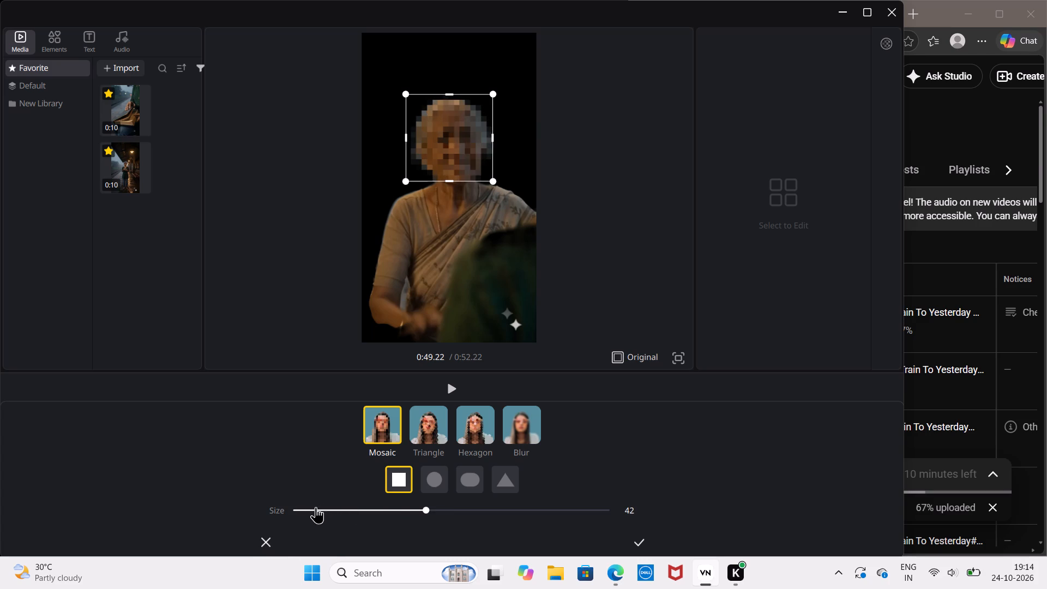
click(312, 508)
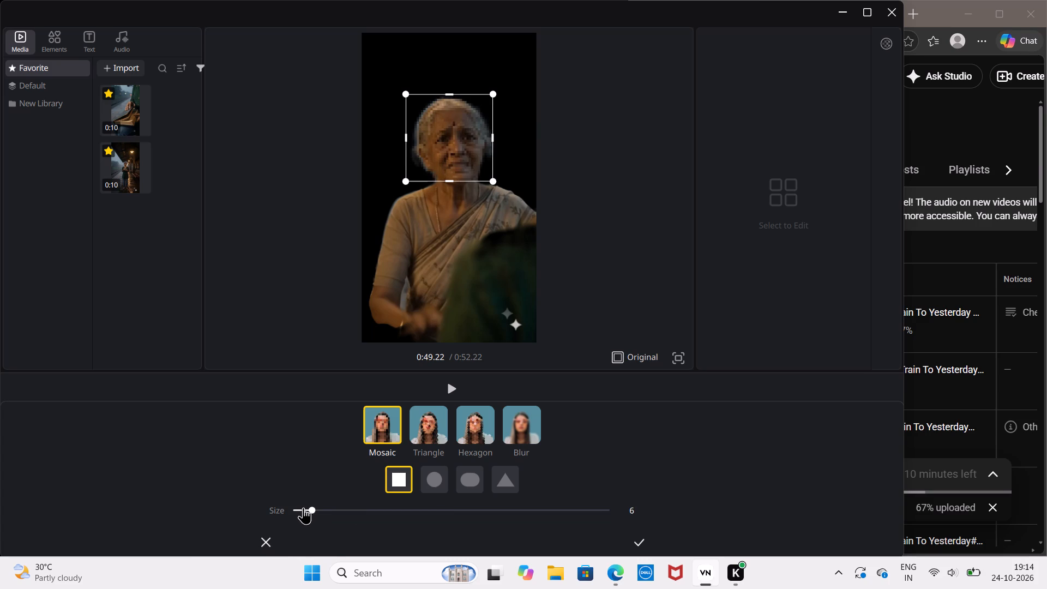
click(300, 508)
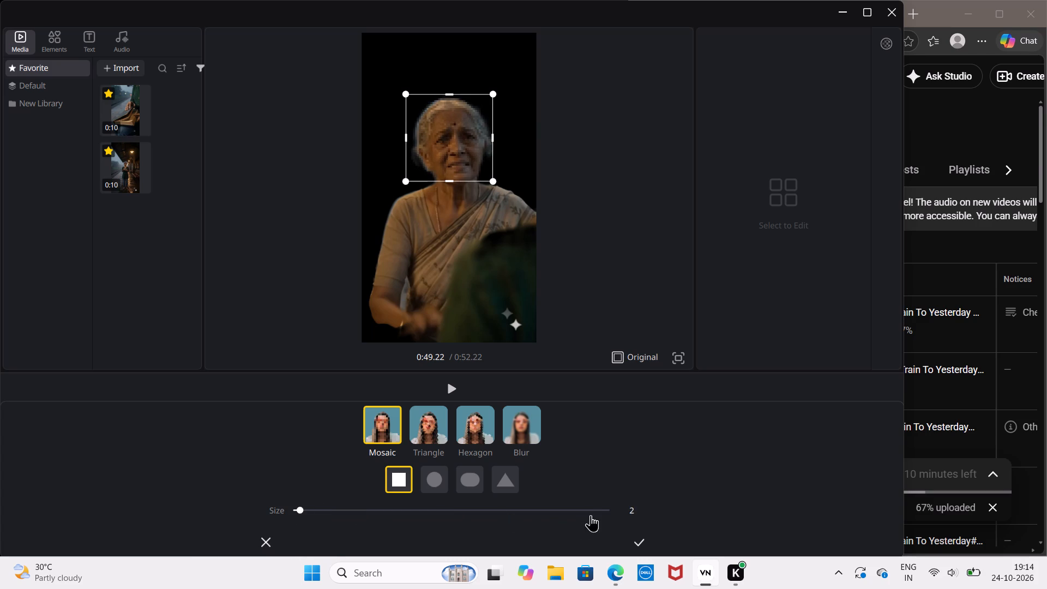
click(601, 508)
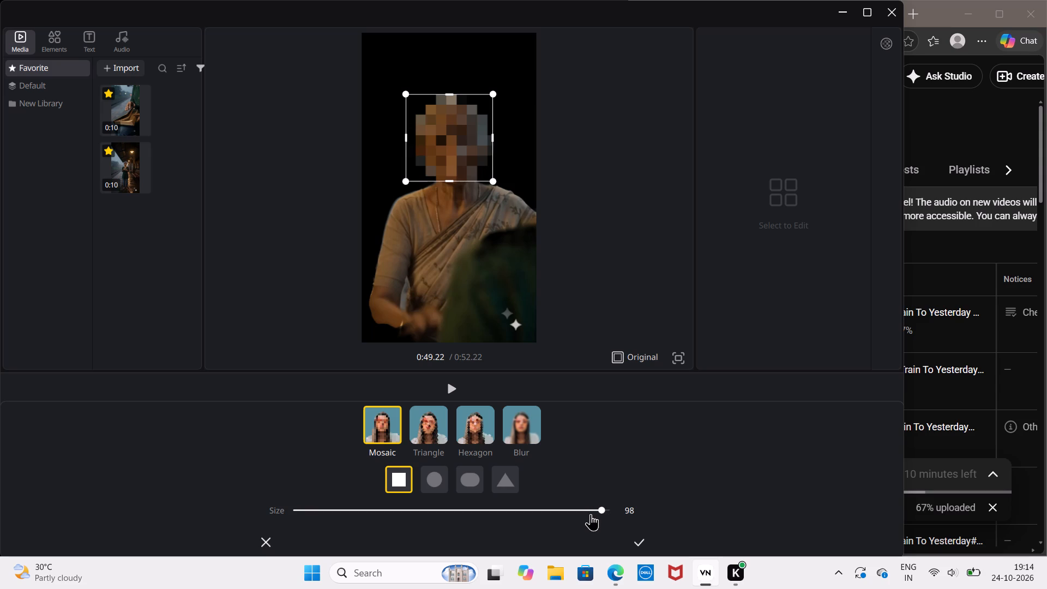
click(589, 514)
click(568, 508)
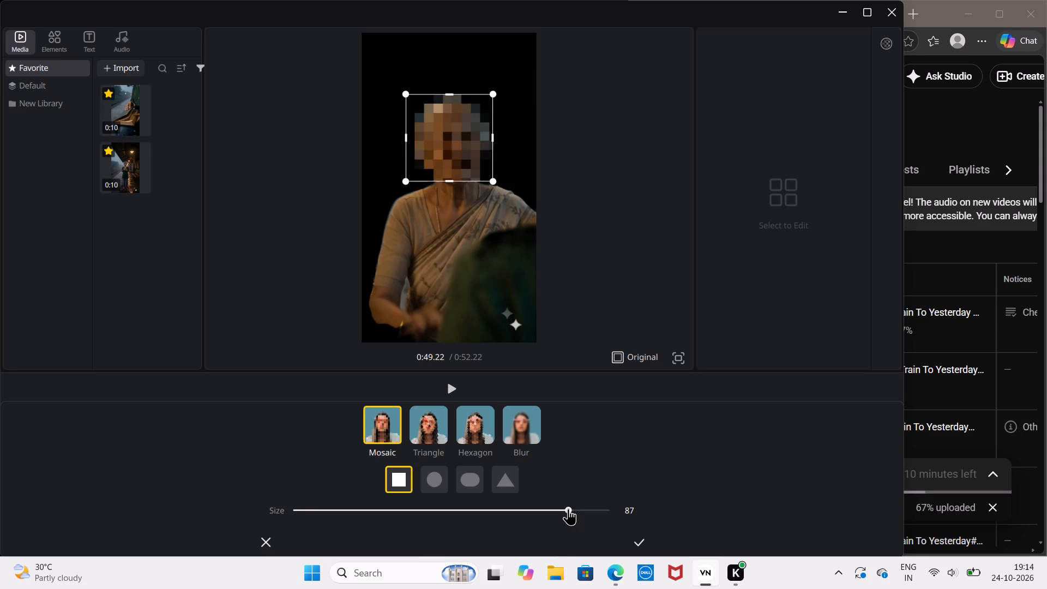
click(646, 543)
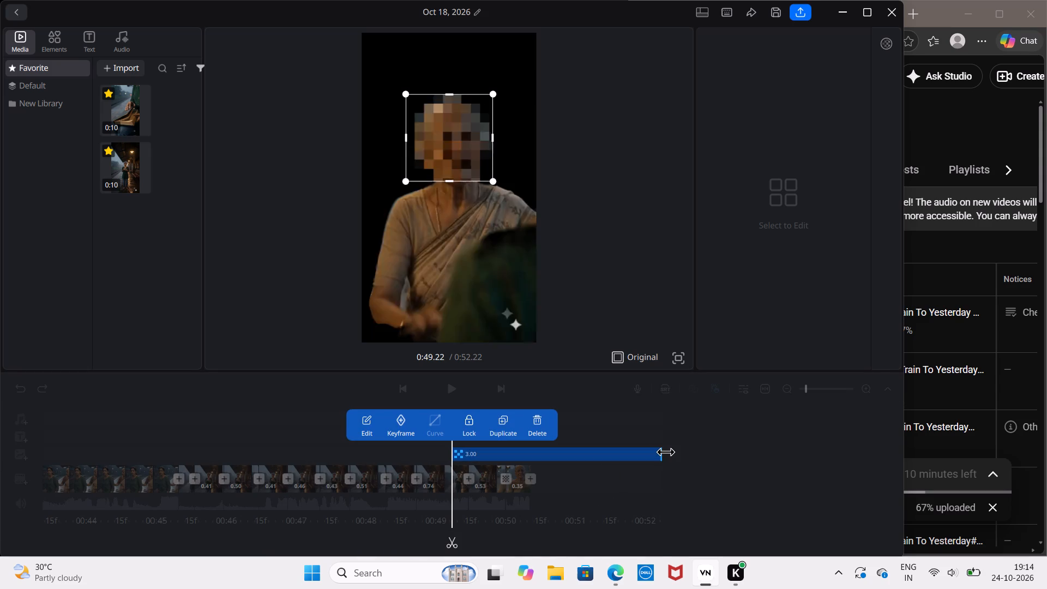
Shorten the mosaic overlay on the timeline to 0.78 s and duplicate it.
drag(665, 452, 513, 460)
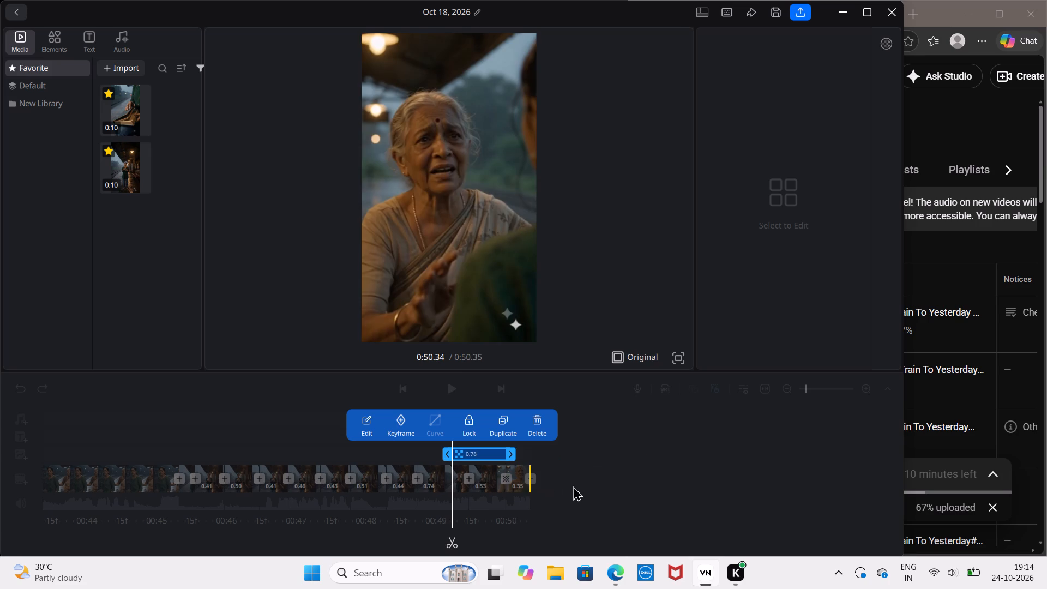
click(497, 424)
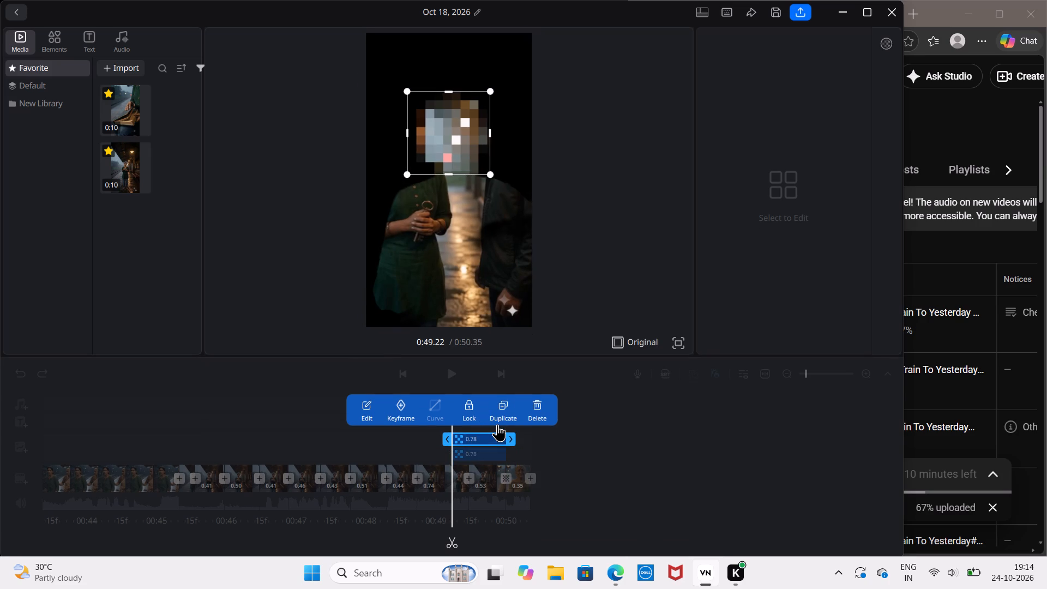
click(566, 468)
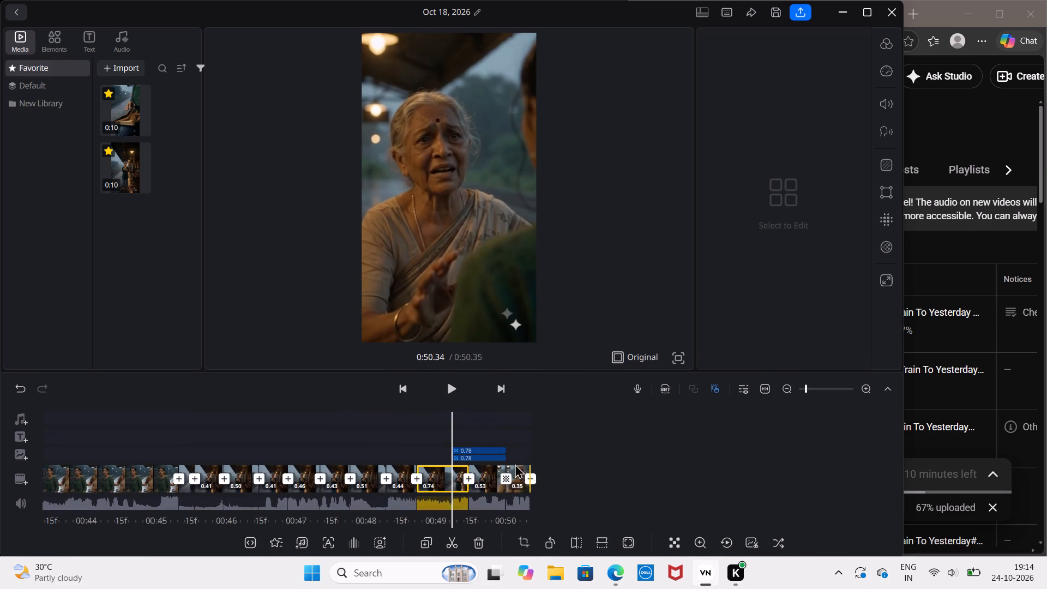
Go back to the start of the timeline and split the first clip at 0:00.26.
scroll(385, 466, right, 15)
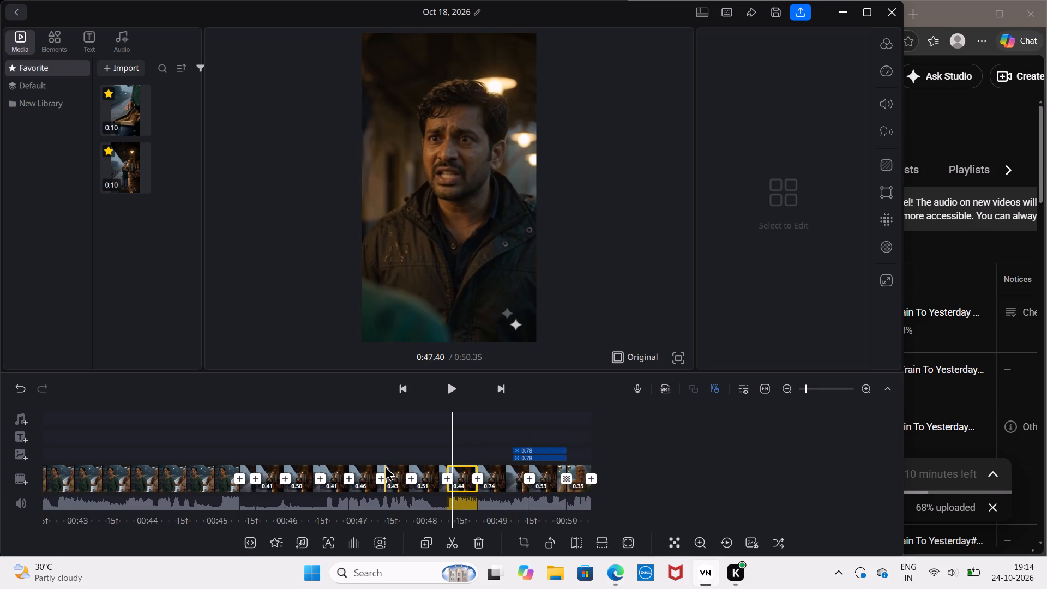
scroll(385, 466, right, 20)
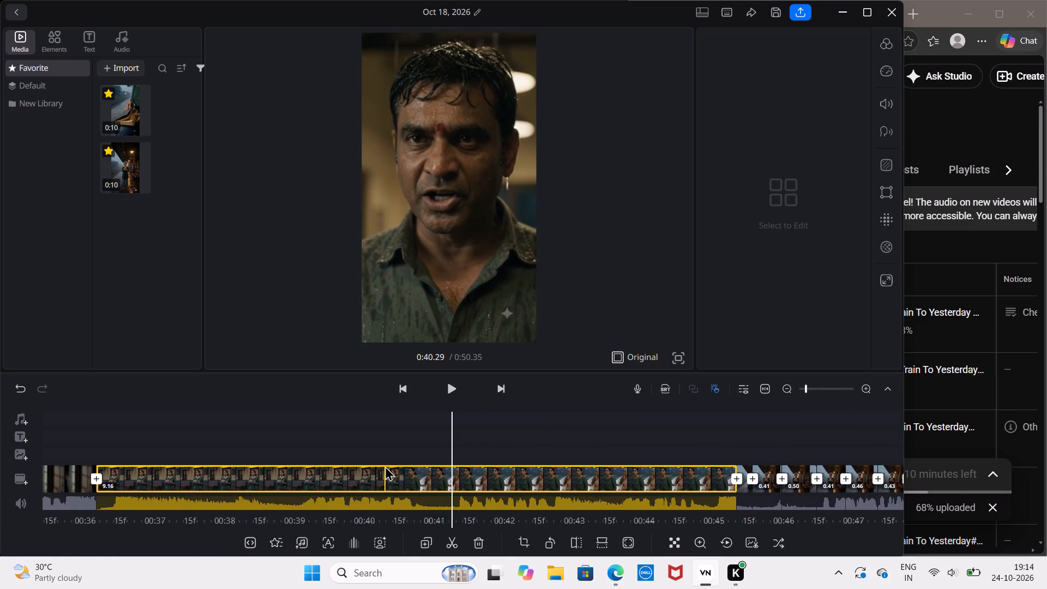
scroll(385, 466, right, 16)
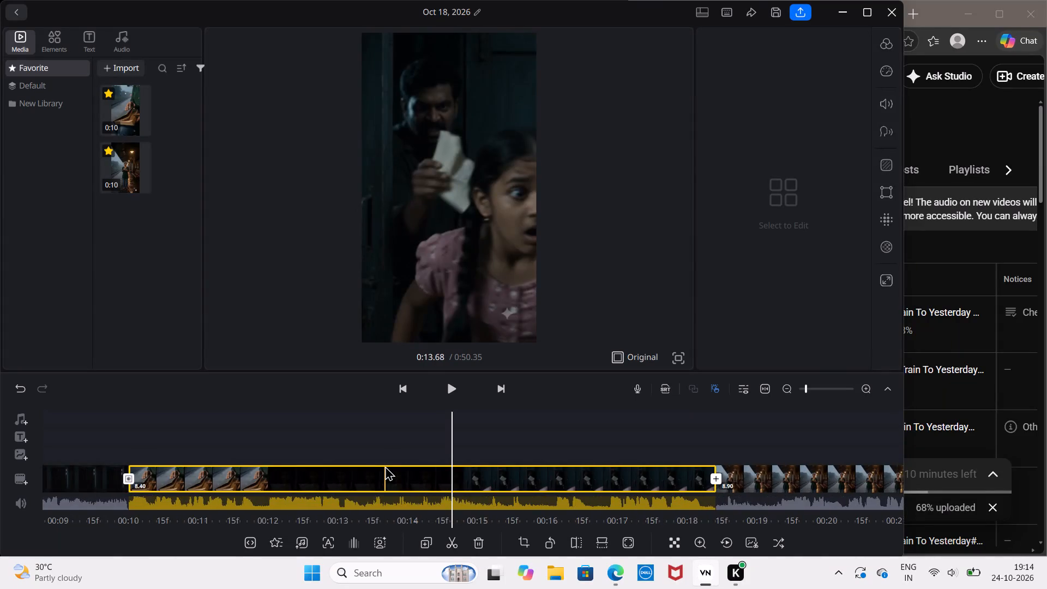
scroll(385, 466, right, 20)
scroll(385, 466, right, 20)
scroll(385, 466, right, 1)
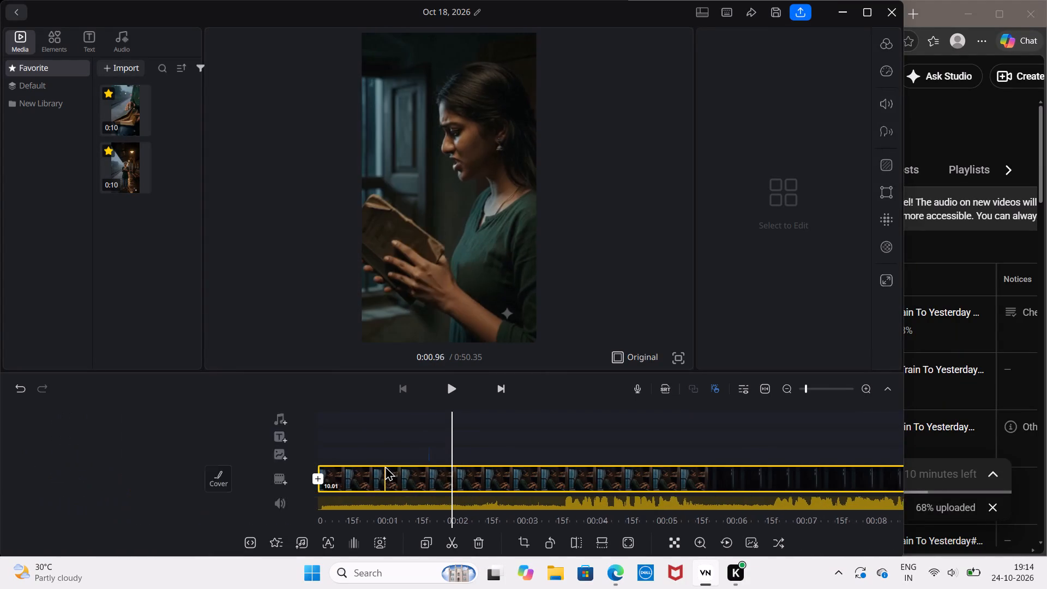
scroll(385, 466, right, 15)
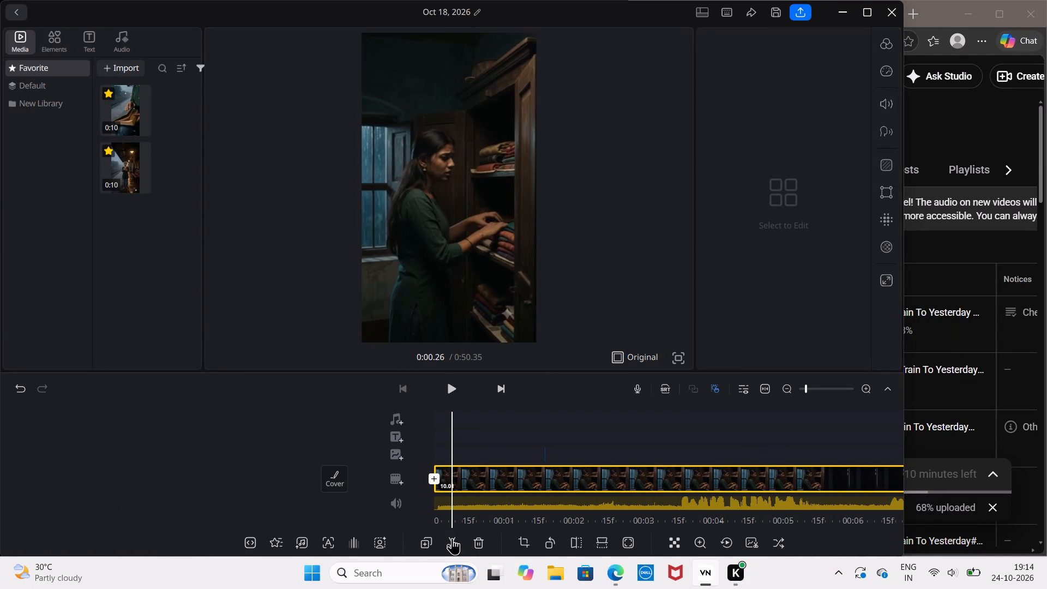
click(452, 538)
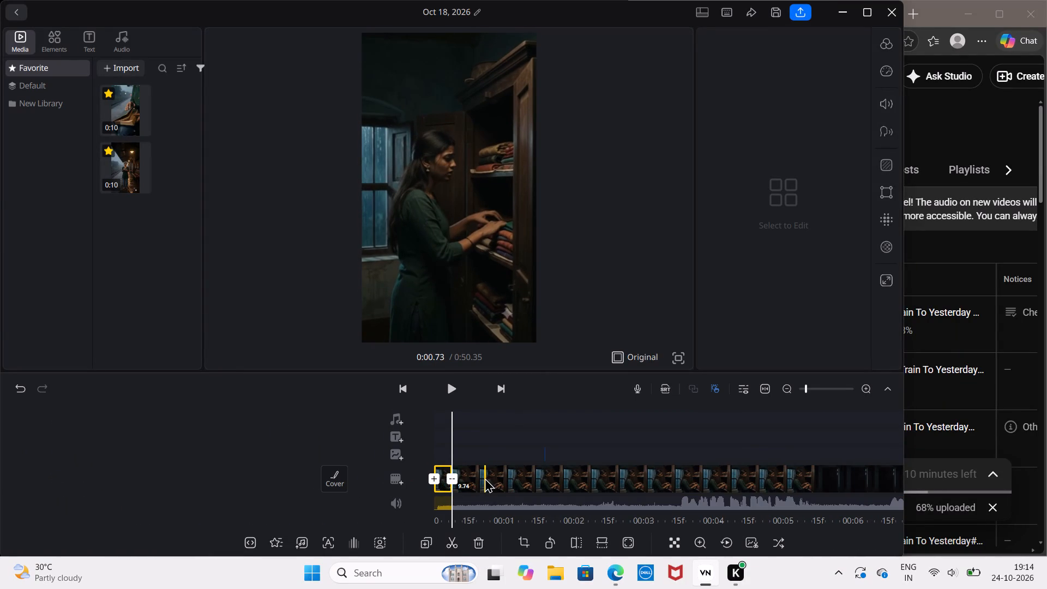
Flip the 9.74 s clip vertically and rotate it by 180 degrees, after trying the Mirror operation on it.
click(485, 478)
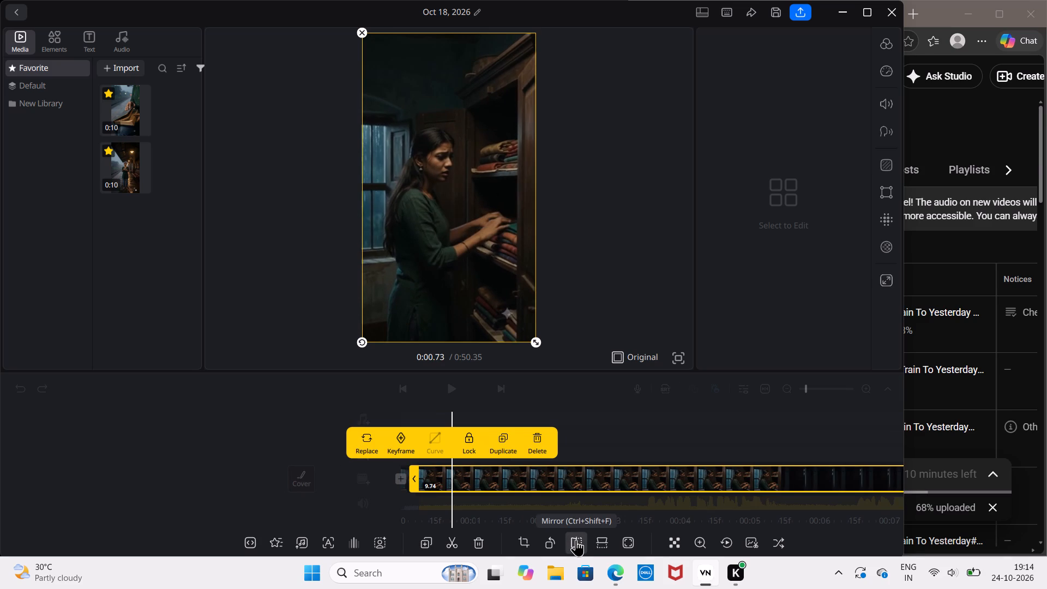
click(576, 539)
click(576, 539)
click(600, 542)
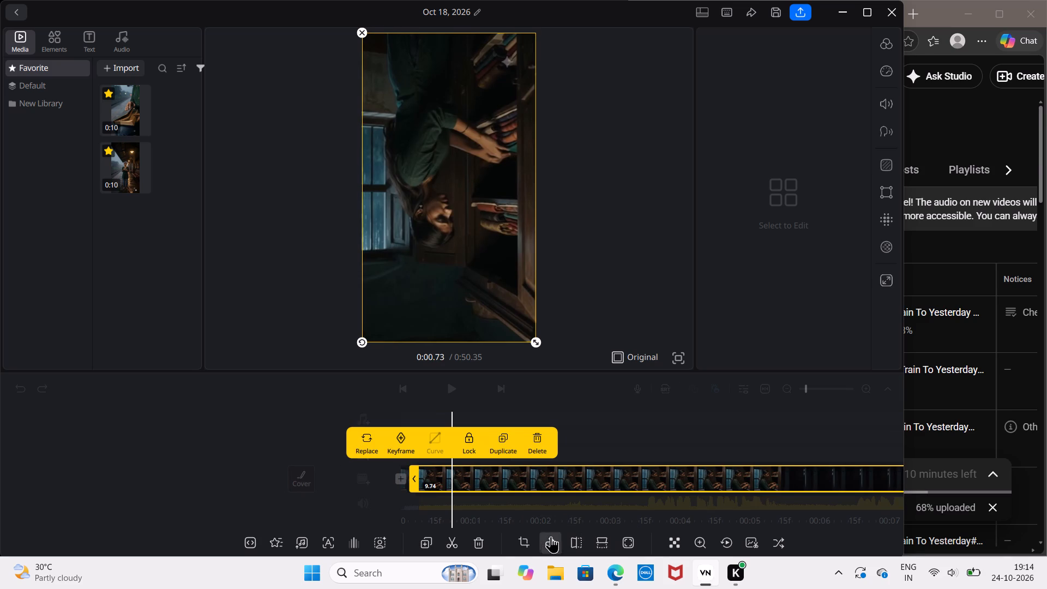
click(553, 543)
click(553, 543)
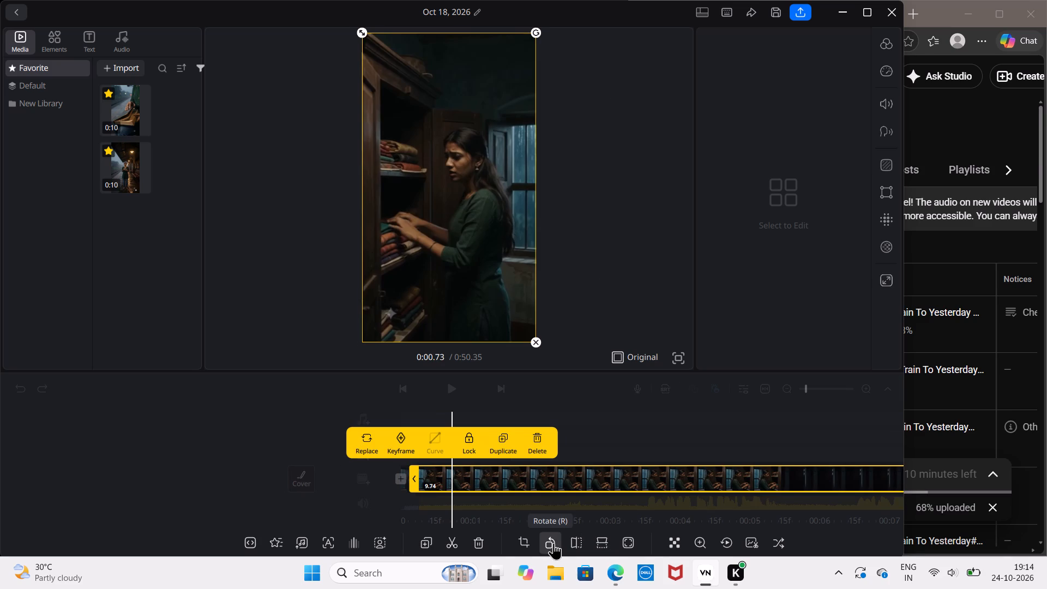
Cut the beginning of the flipped clip into consecutive pieces of 0.47, 0.44, 0.50, 0.47 and 0.34 s.
click(448, 542)
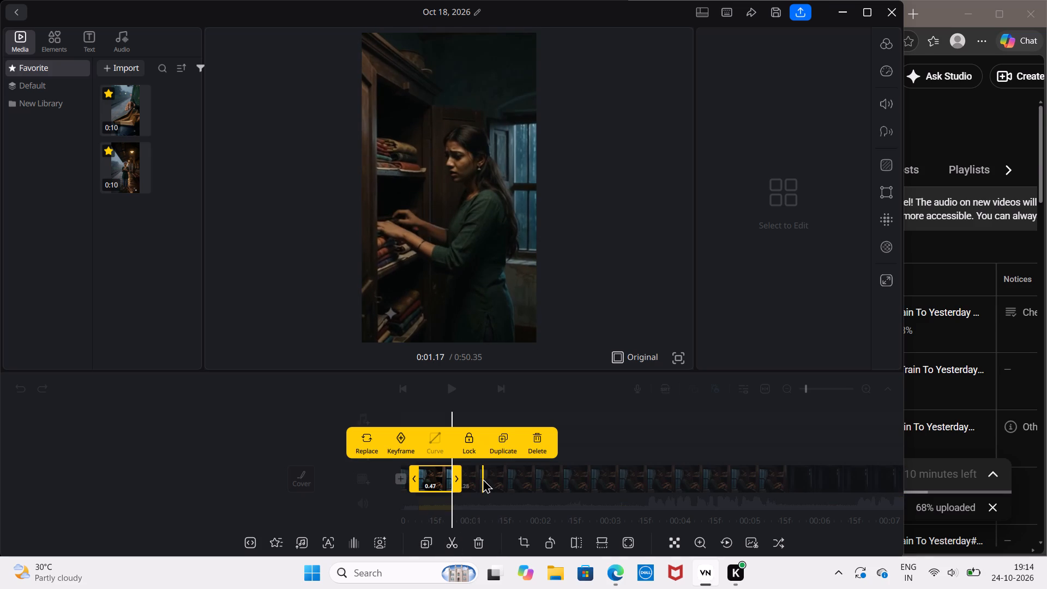
click(483, 478)
click(446, 539)
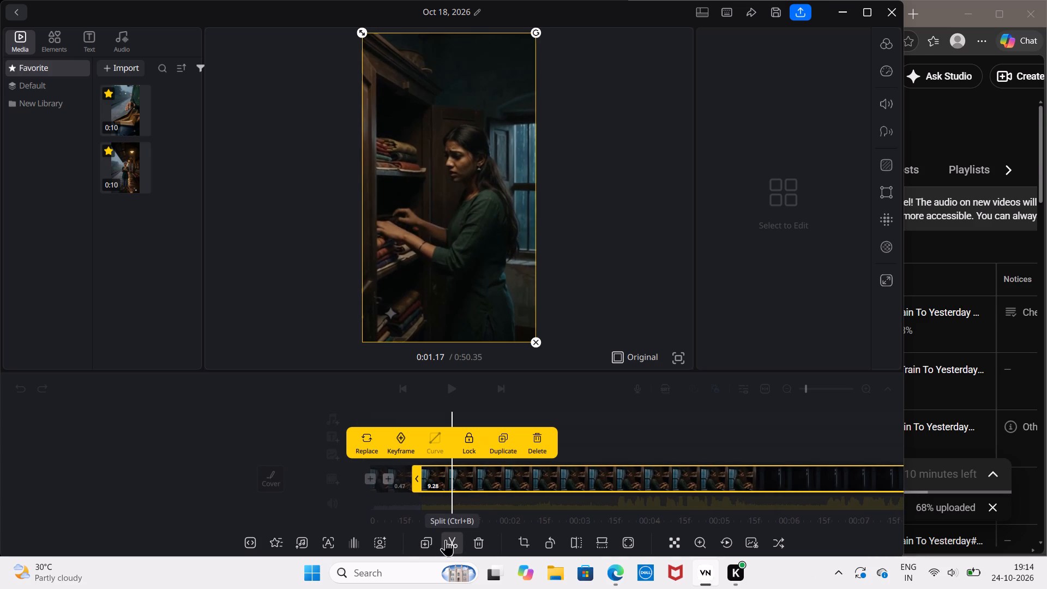
click(487, 474)
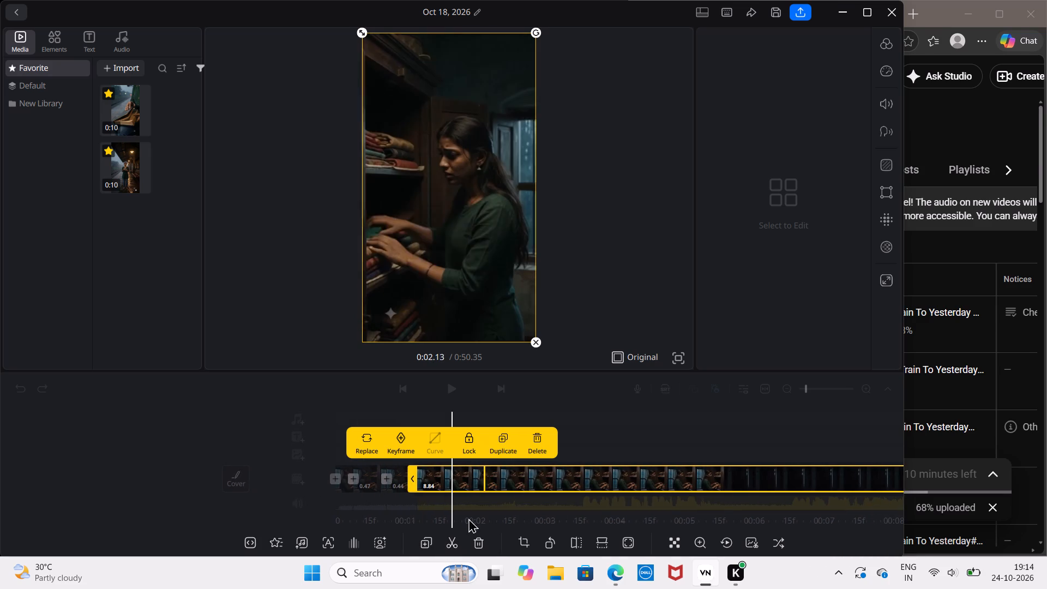
click(456, 544)
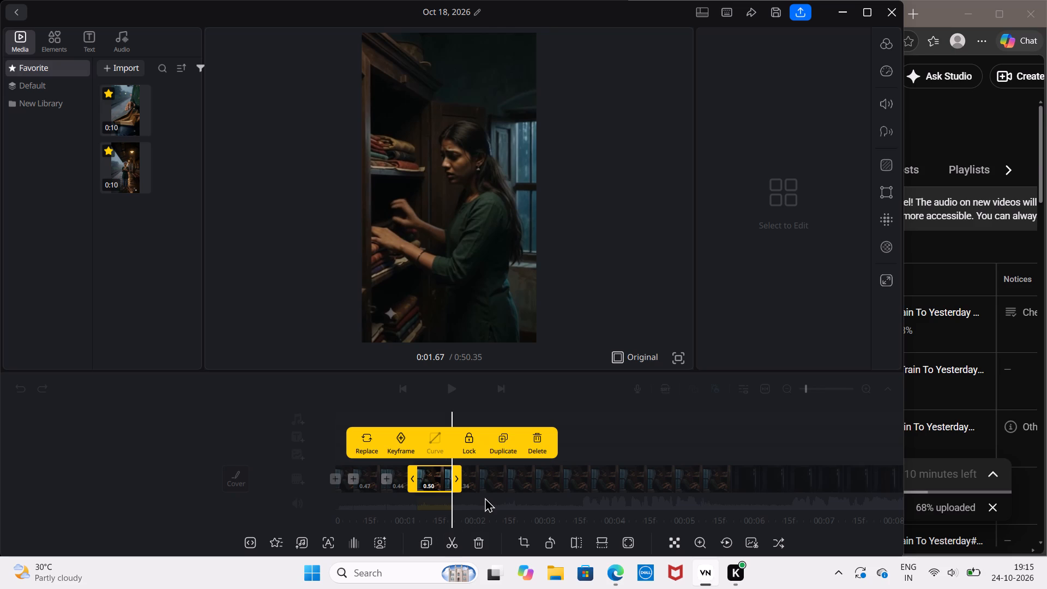
click(485, 497)
click(485, 486)
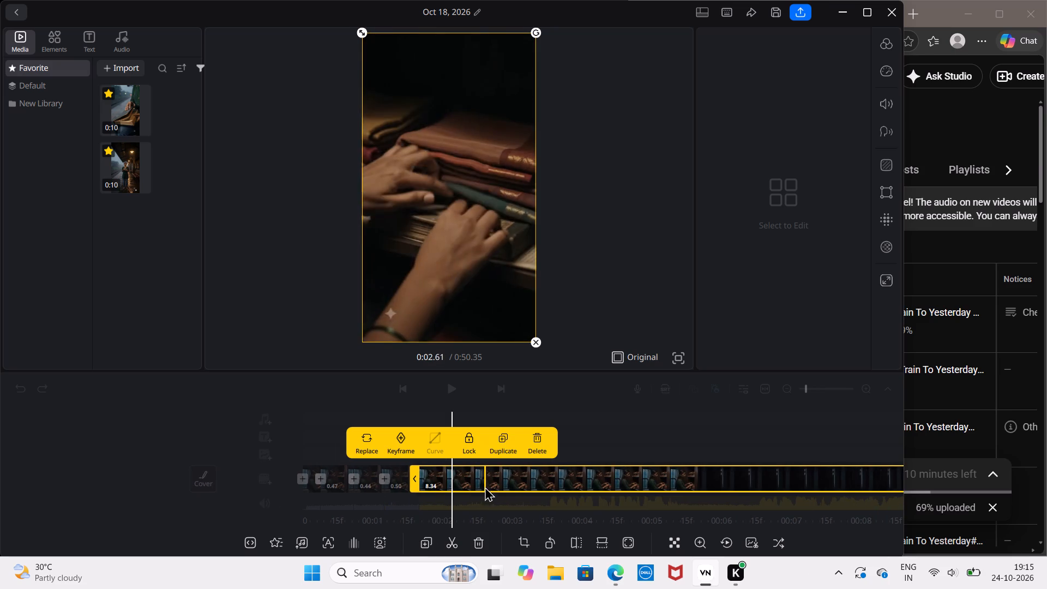
click(460, 538)
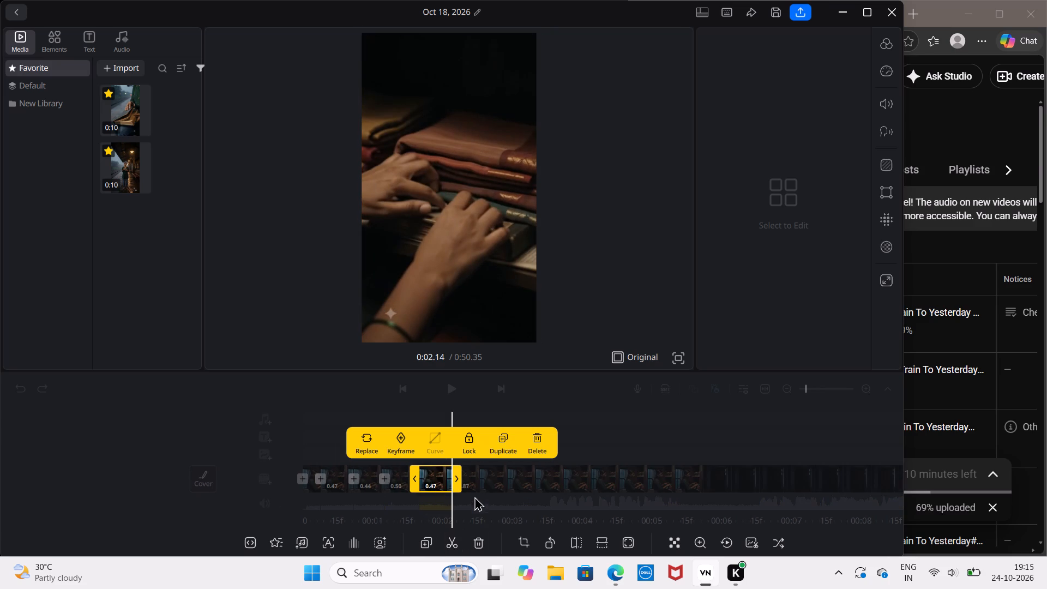
click(476, 485)
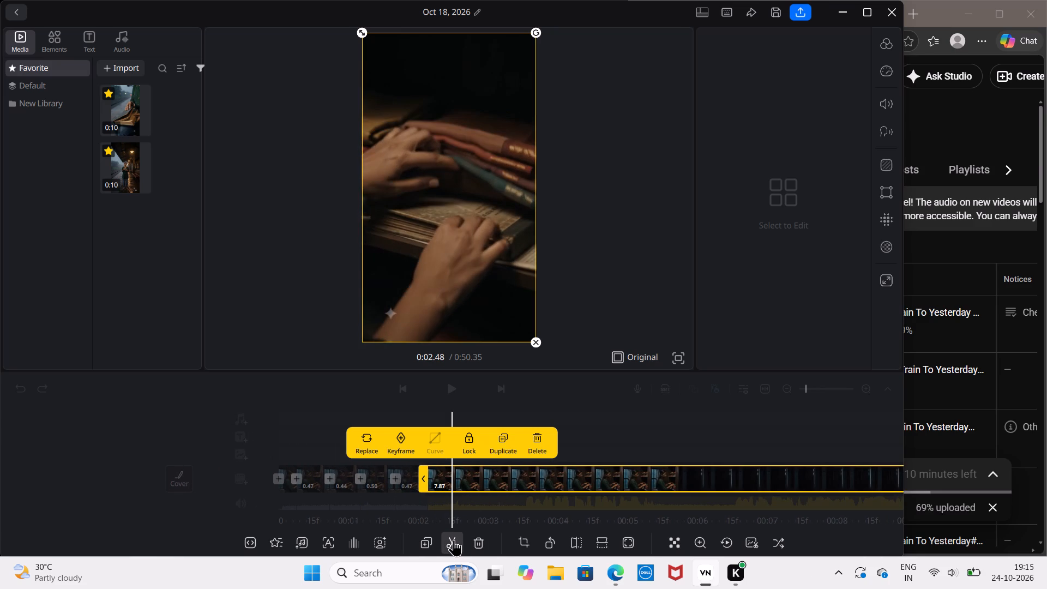
click(454, 539)
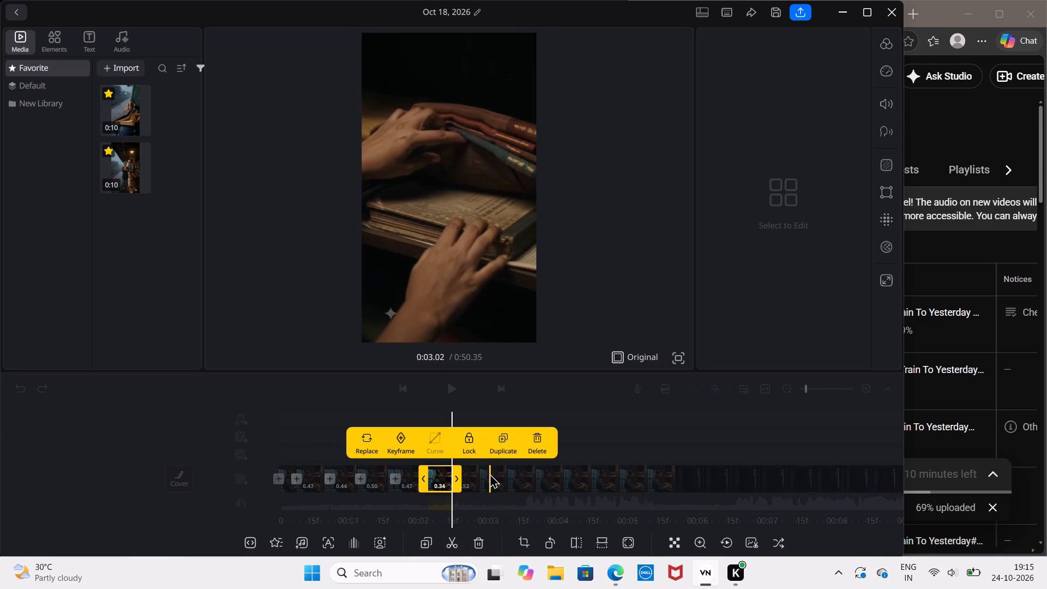
Continue splitting the flipped clip after the 0.34 s piece into consecutive pieces of 0.54, 0.44, 0.48, 0.60 and 0.56 s.
click(490, 473)
click(453, 539)
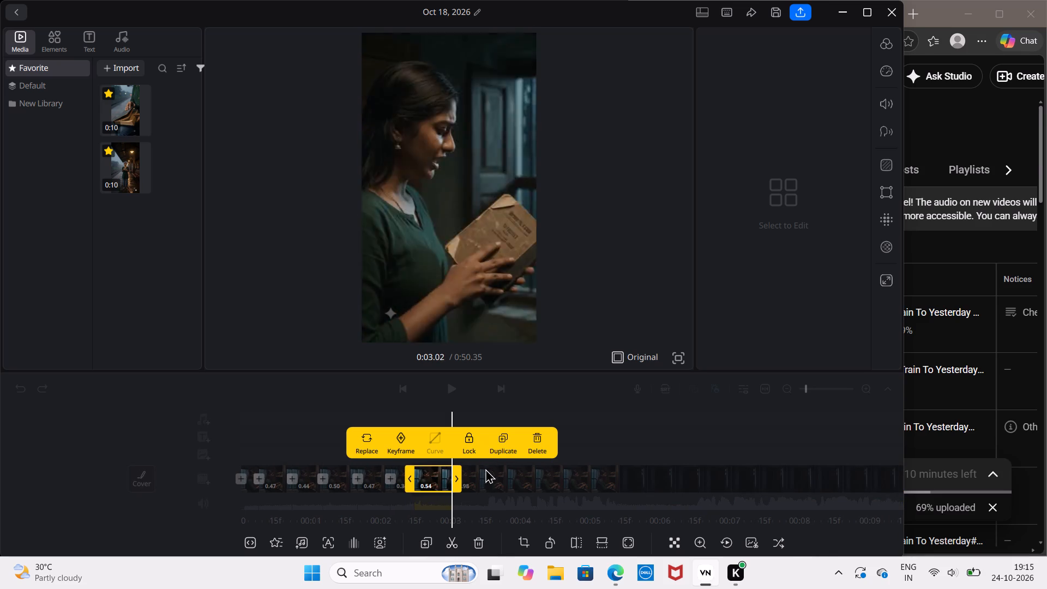
click(483, 476)
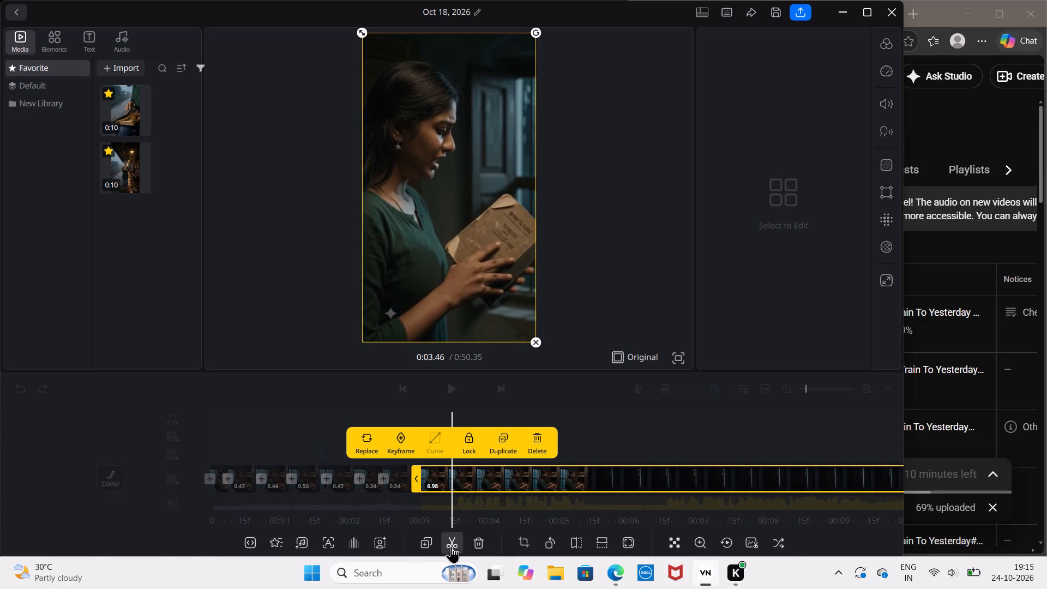
click(450, 546)
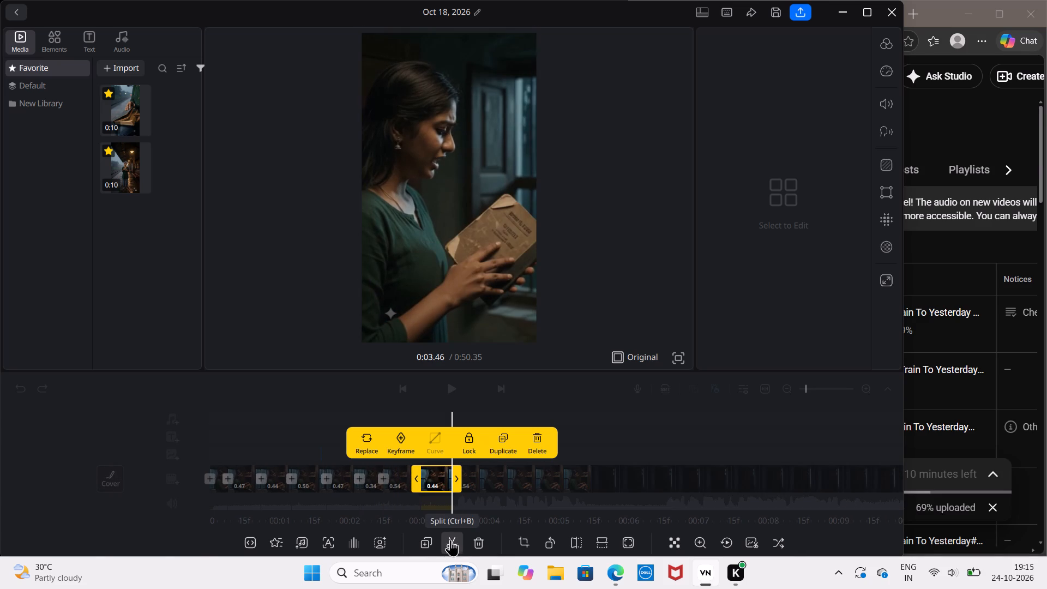
click(486, 467)
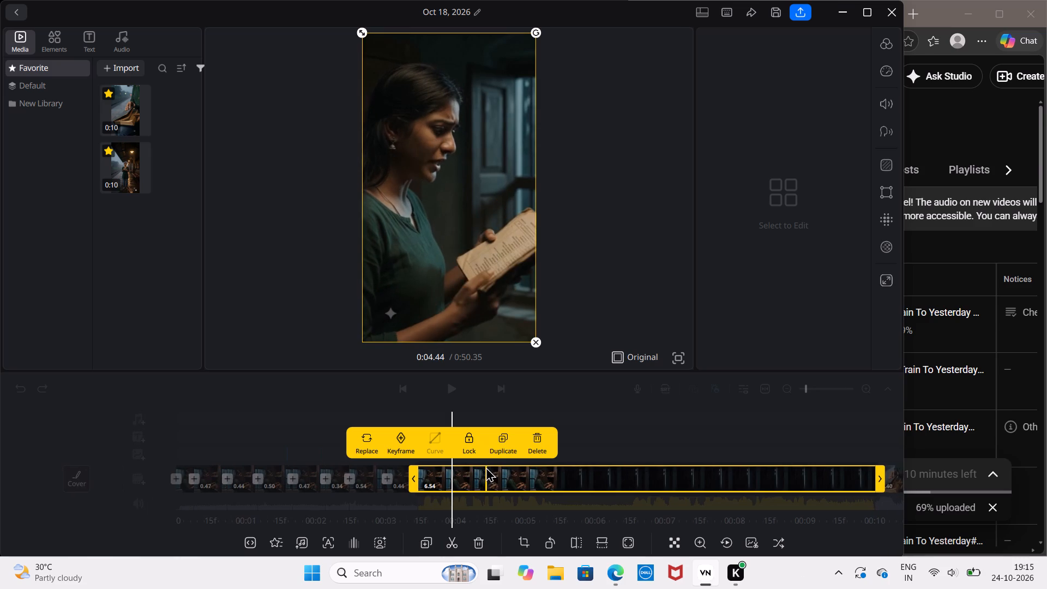
click(455, 539)
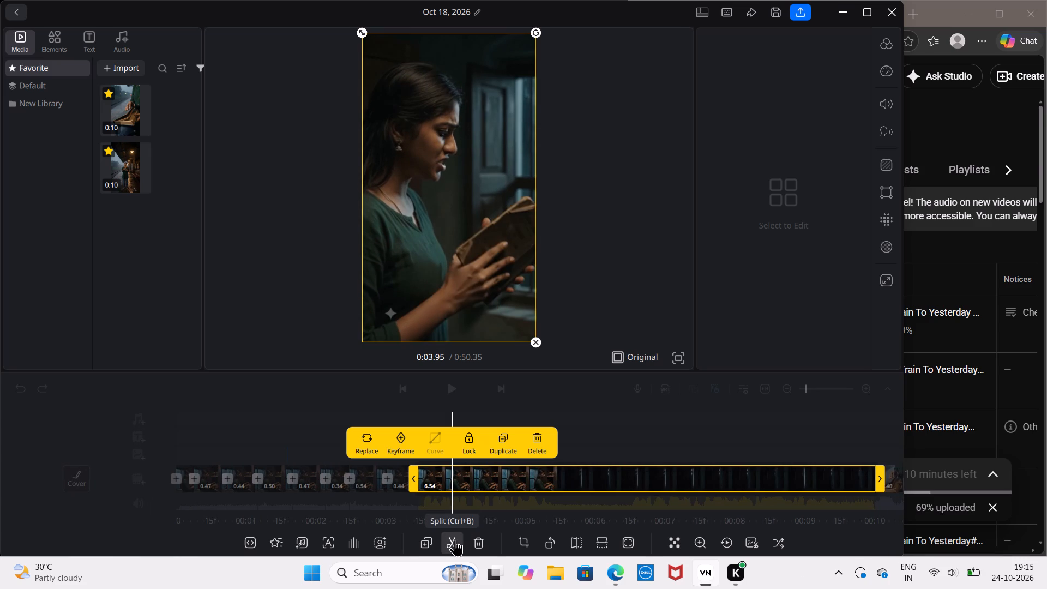
click(494, 480)
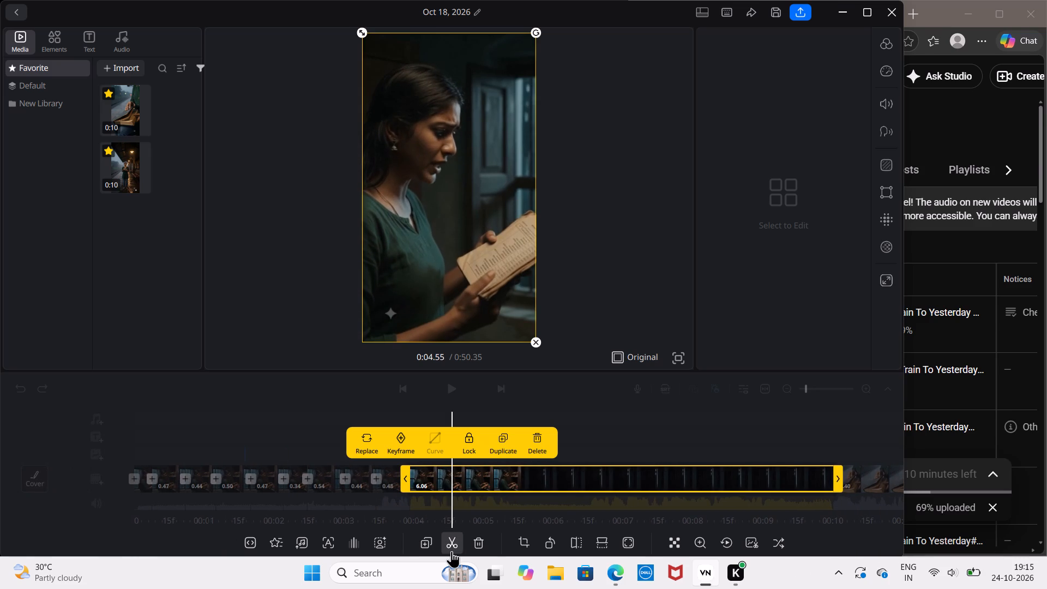
click(452, 551)
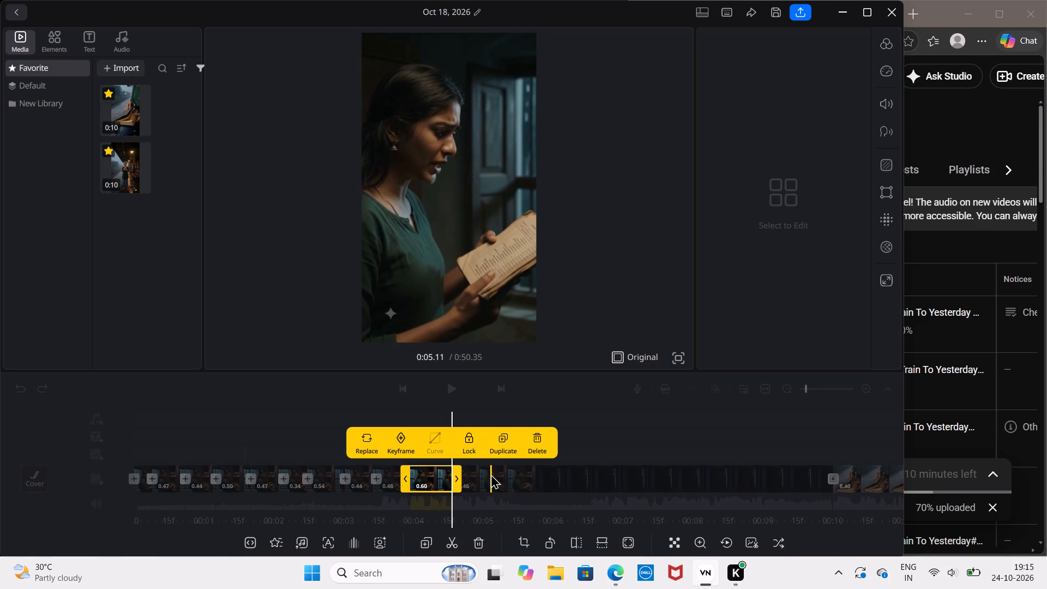
click(491, 474)
click(454, 542)
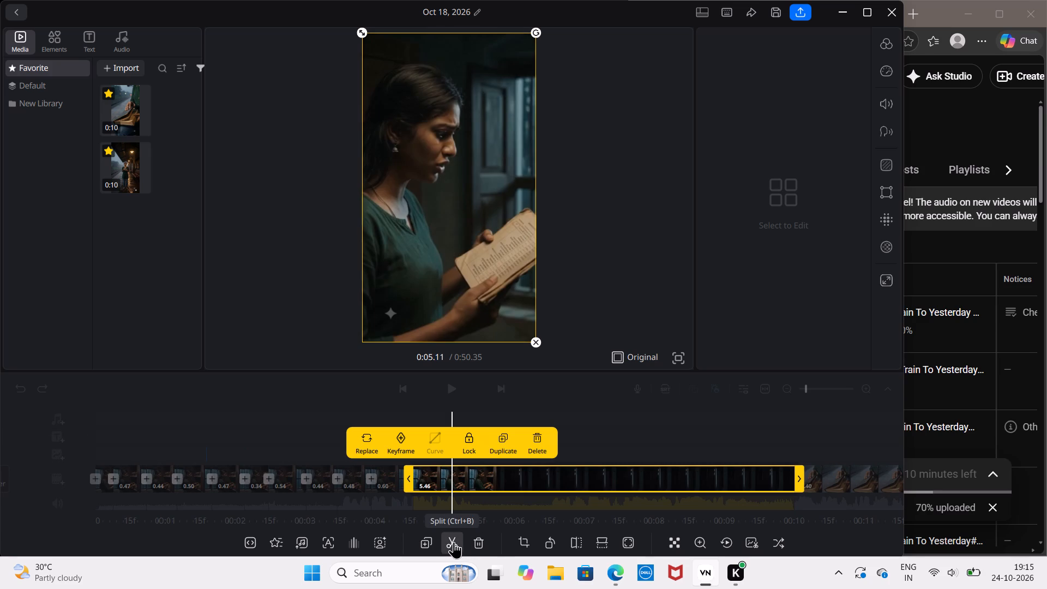
Cut the clip's 4.90 s remainder into further consecutive pieces of 0.47, 0.48, 0.41, 0.42, 0.52 and 0.66 s.
click(485, 482)
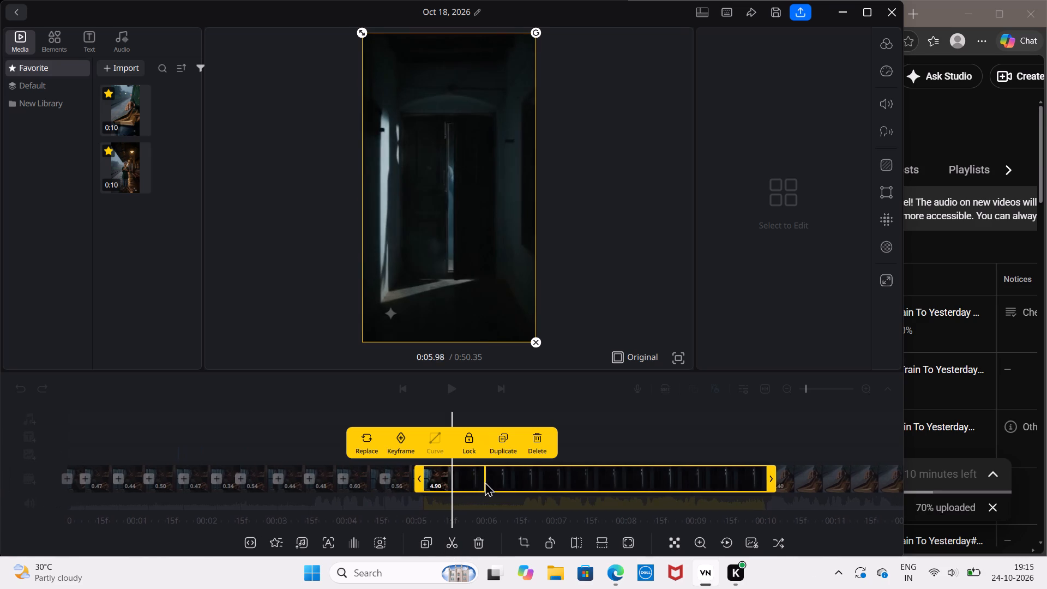
click(456, 537)
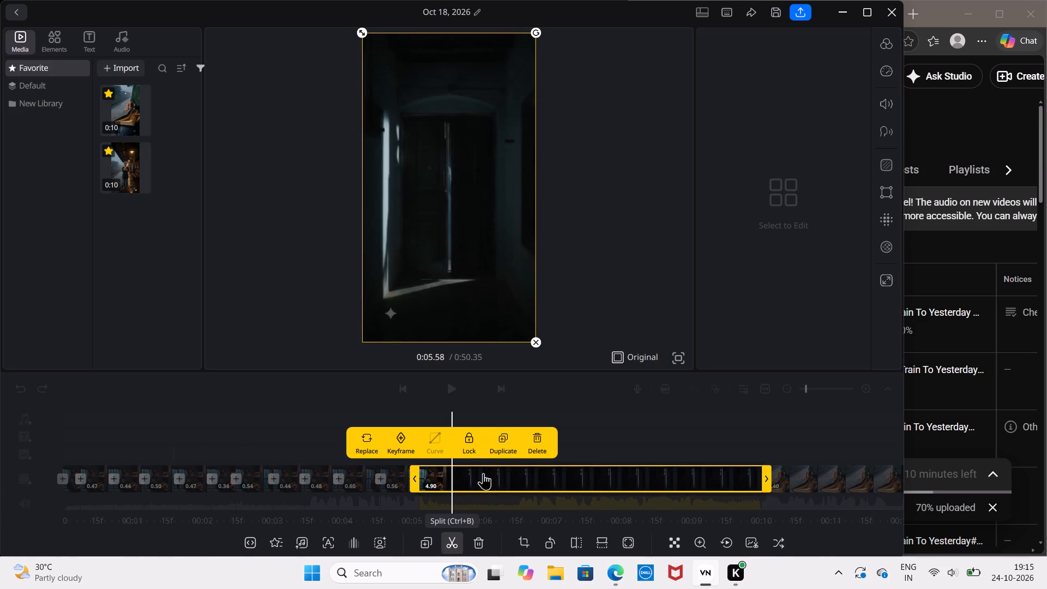
click(485, 471)
click(455, 537)
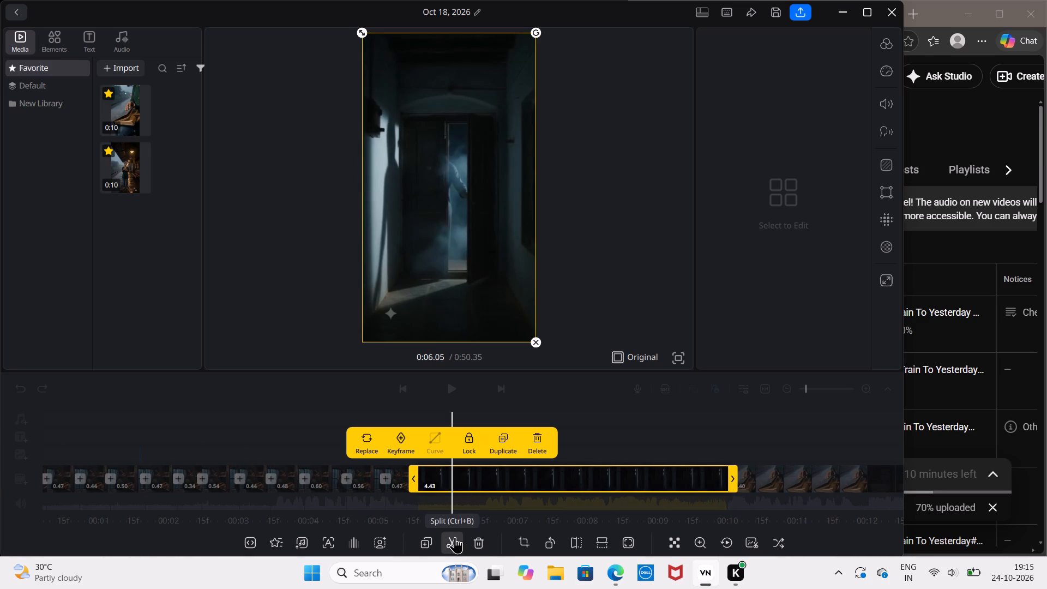
click(481, 476)
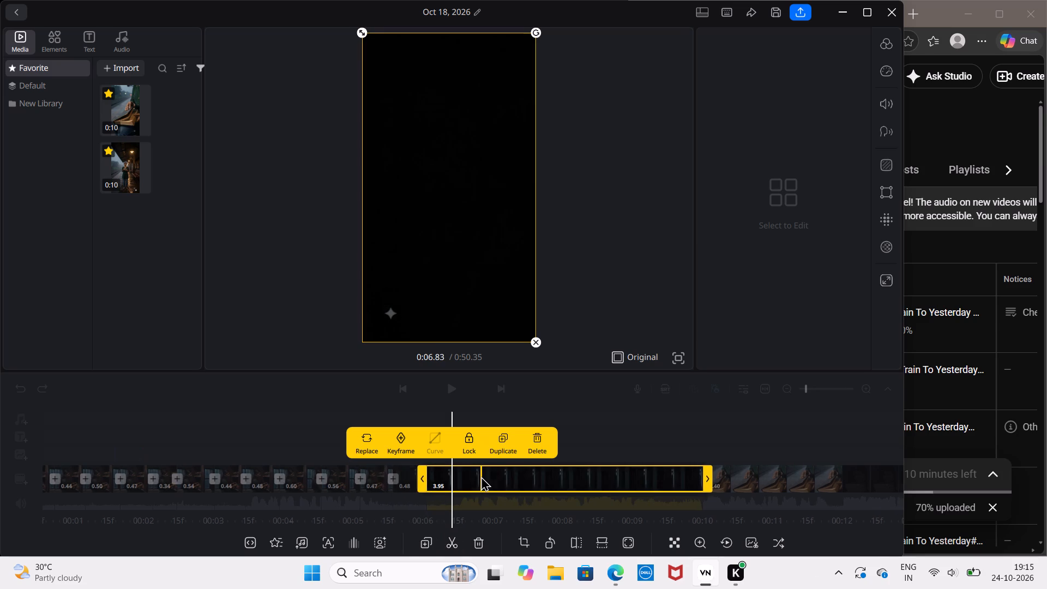
click(454, 540)
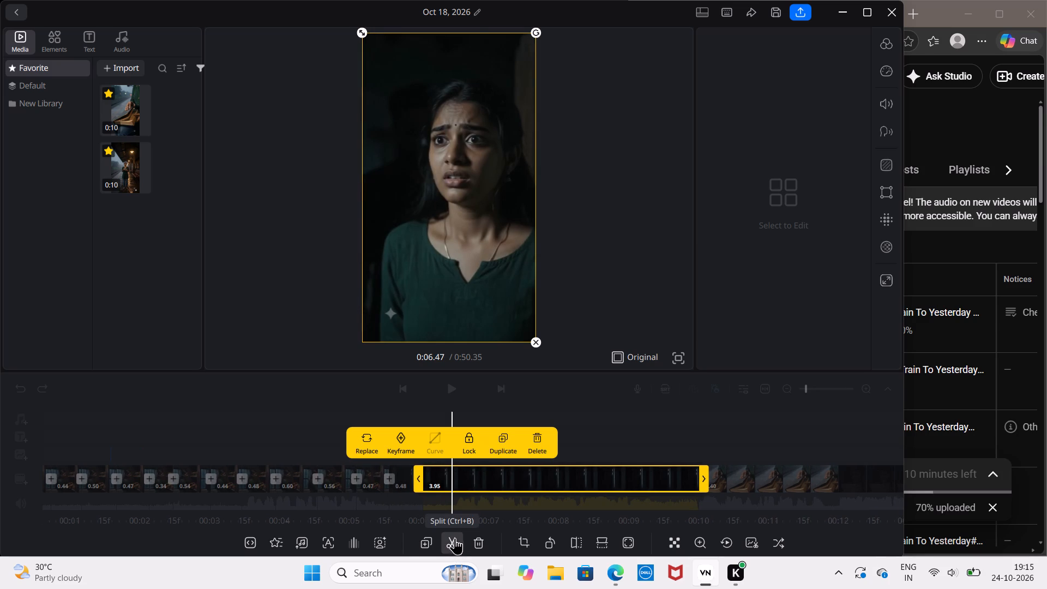
click(482, 483)
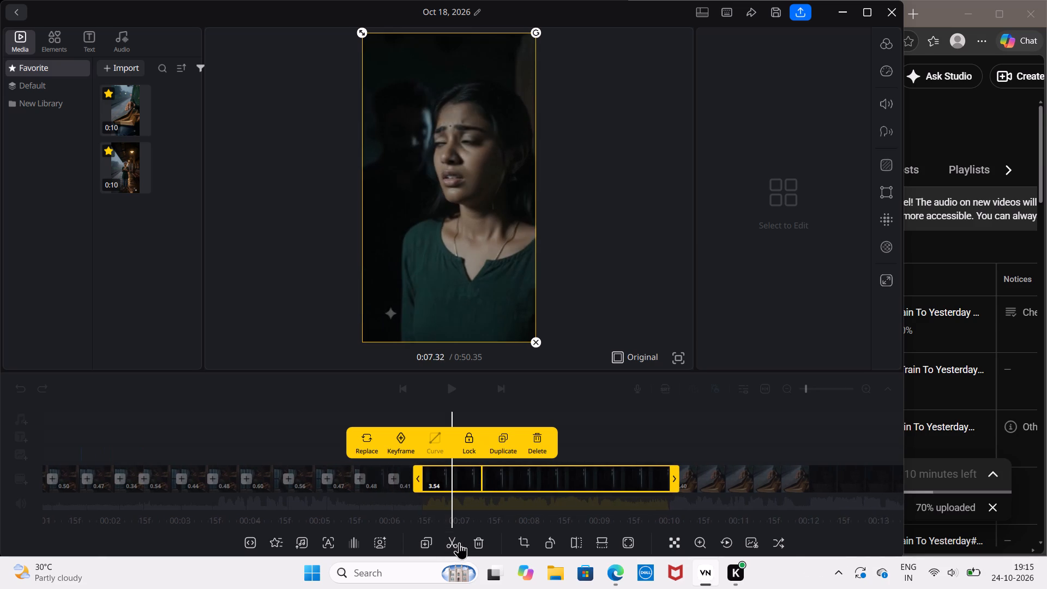
click(458, 543)
click(488, 484)
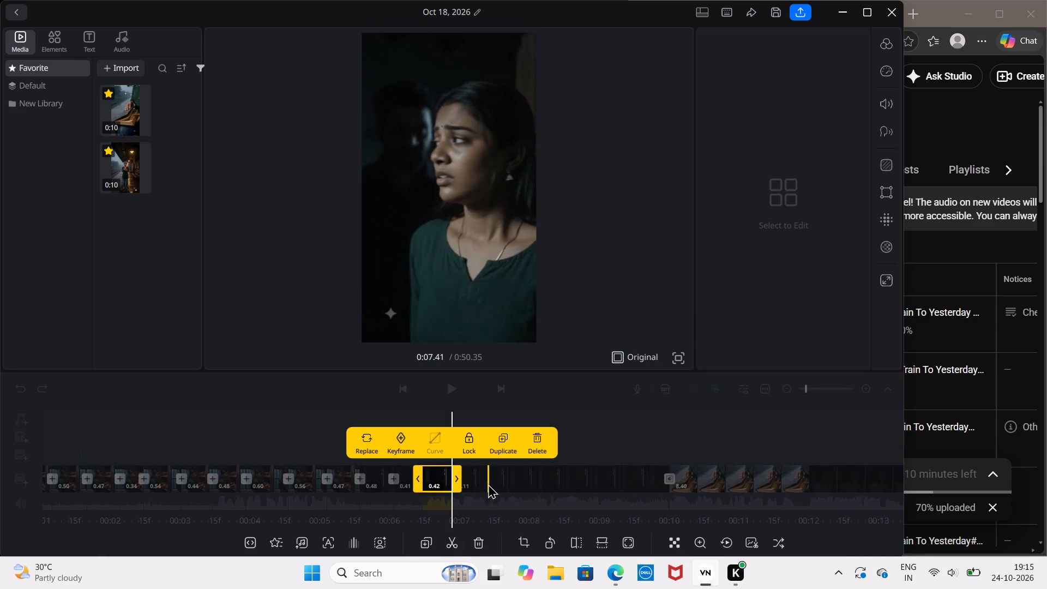
click(458, 543)
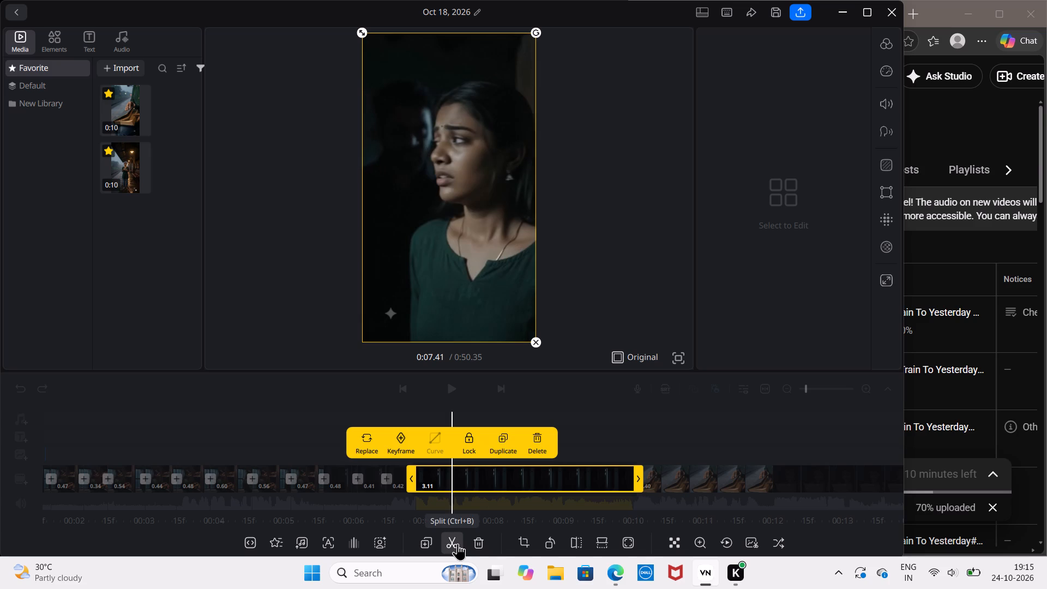
click(498, 484)
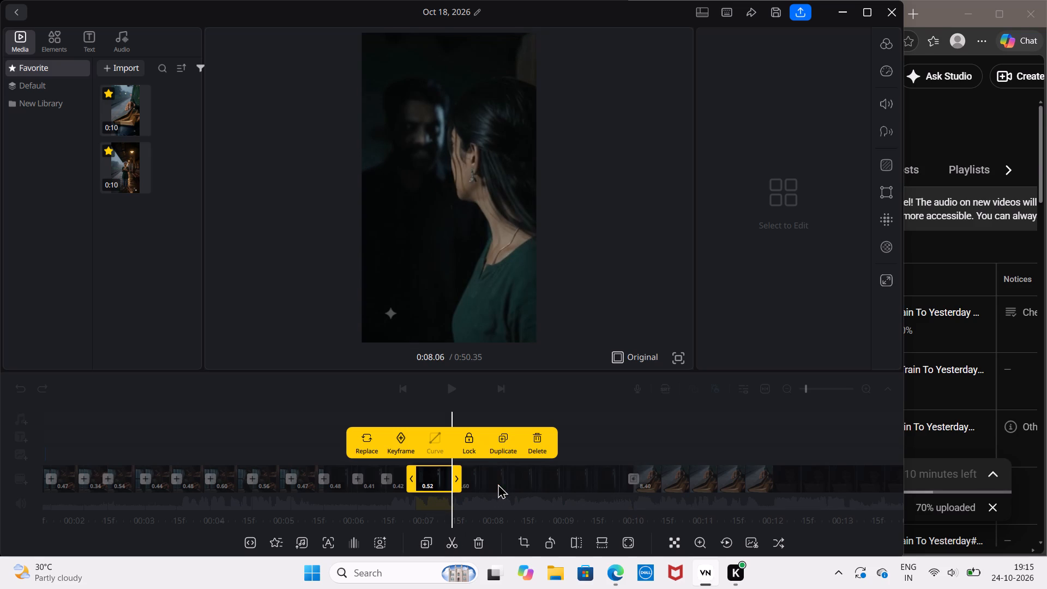
click(452, 543)
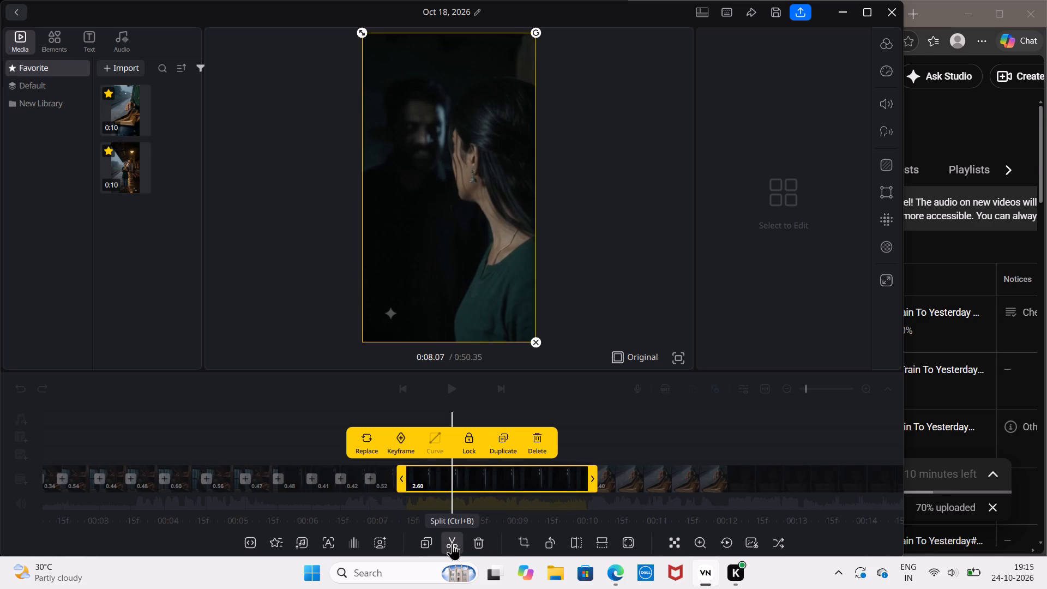
Split the remaining 1.94 s of the clip into pieces, cutting off 0.63 s and 0.61 s in turn.
click(489, 483)
click(489, 483)
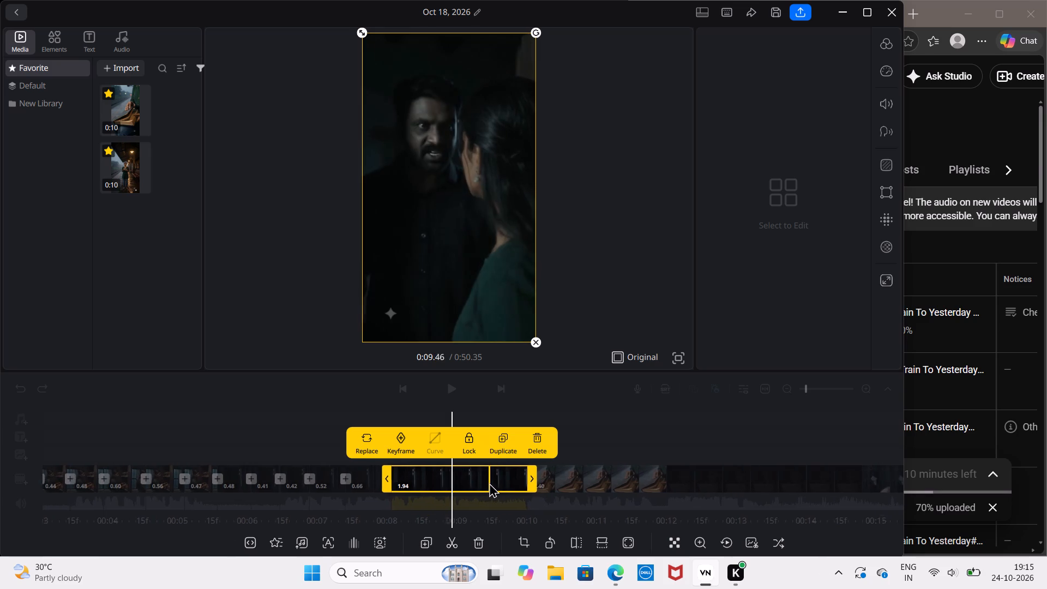
click(414, 492)
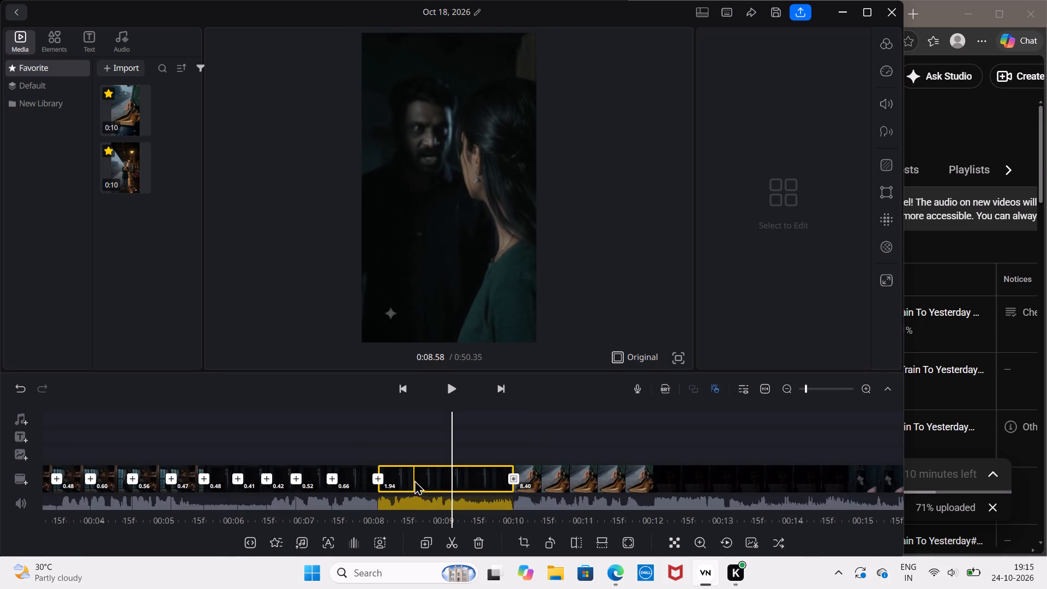
click(422, 487)
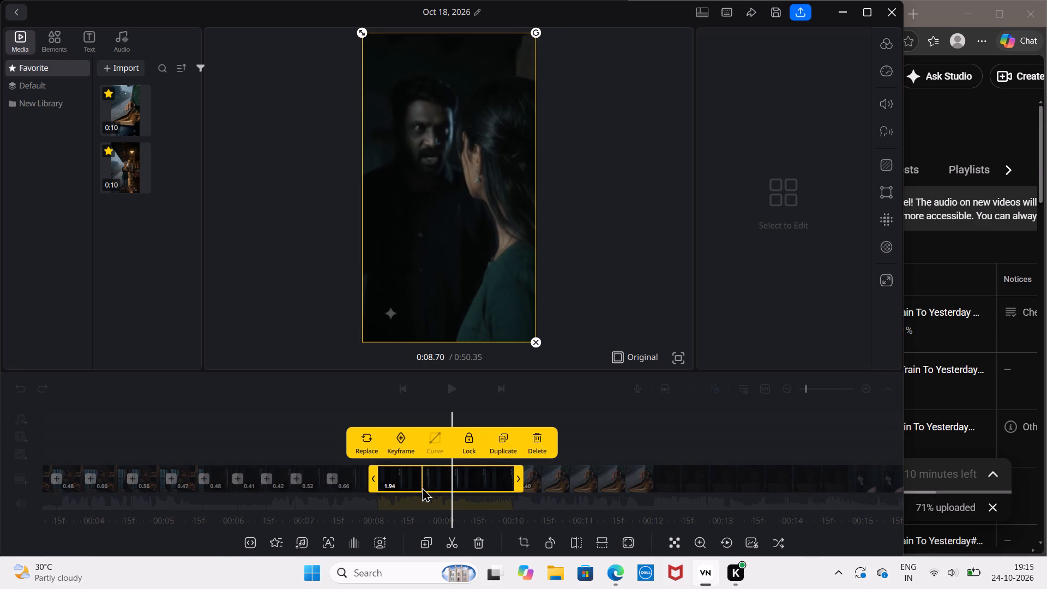
click(422, 487)
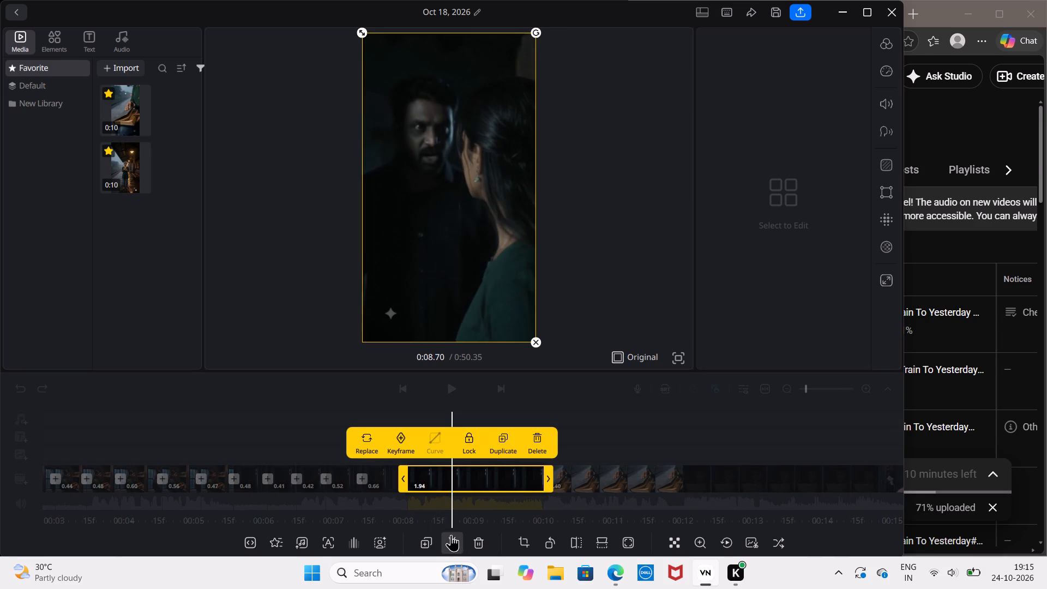
click(451, 534)
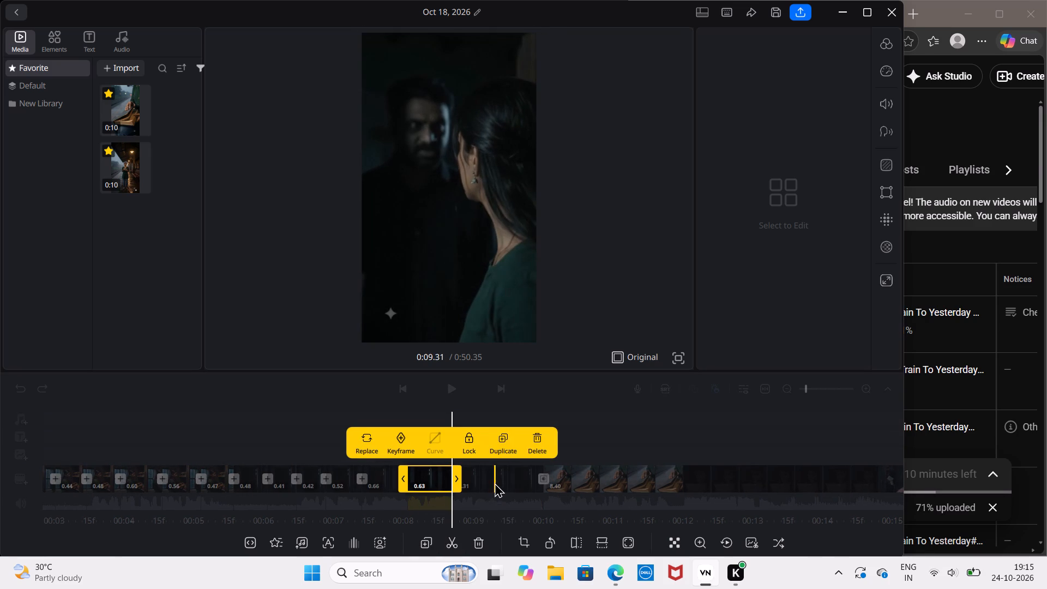
click(495, 483)
click(457, 542)
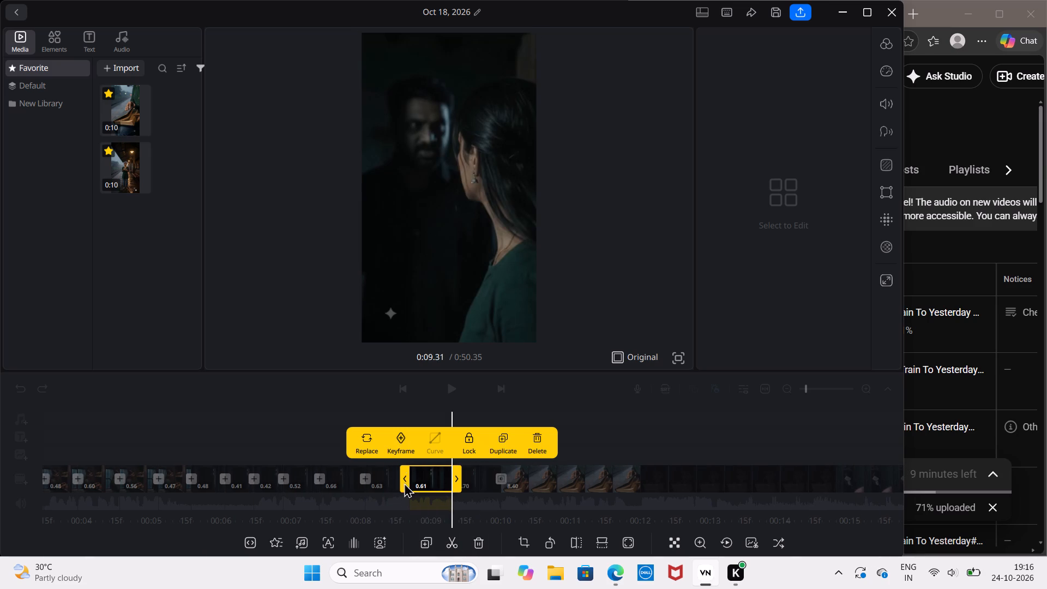
Go back to the start of the timeline and add a 0.8 s Black transition before the first clip.
scroll(401, 482, right, 3)
scroll(401, 482, right, 20)
scroll(401, 482, right, 20)
scroll(401, 482, right, 20)
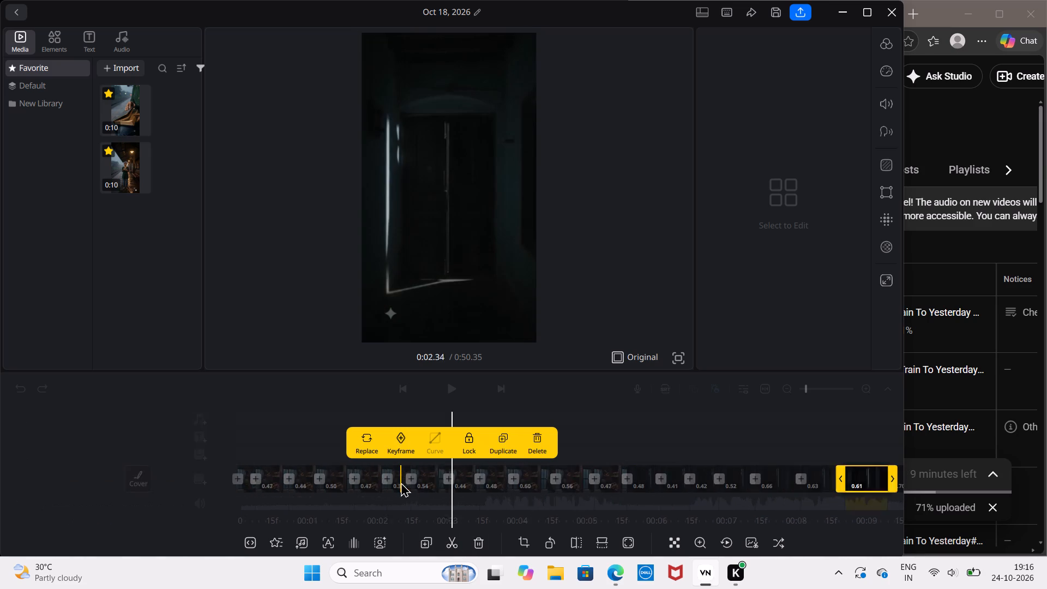
scroll(401, 482, right, 20)
scroll(401, 482, right, 20)
scroll(401, 482, right, 8)
click(464, 421)
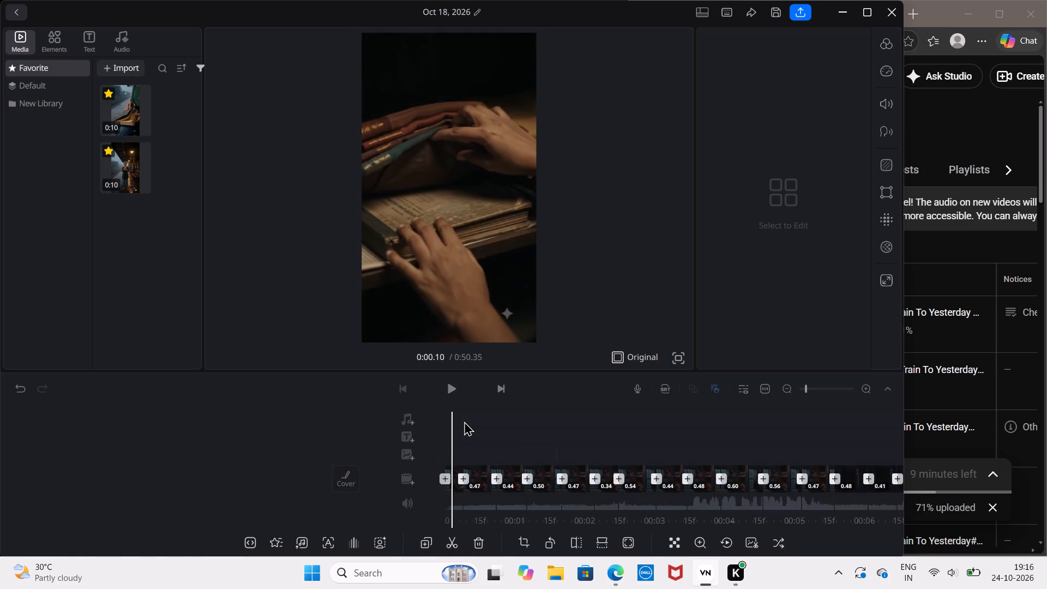
click(446, 479)
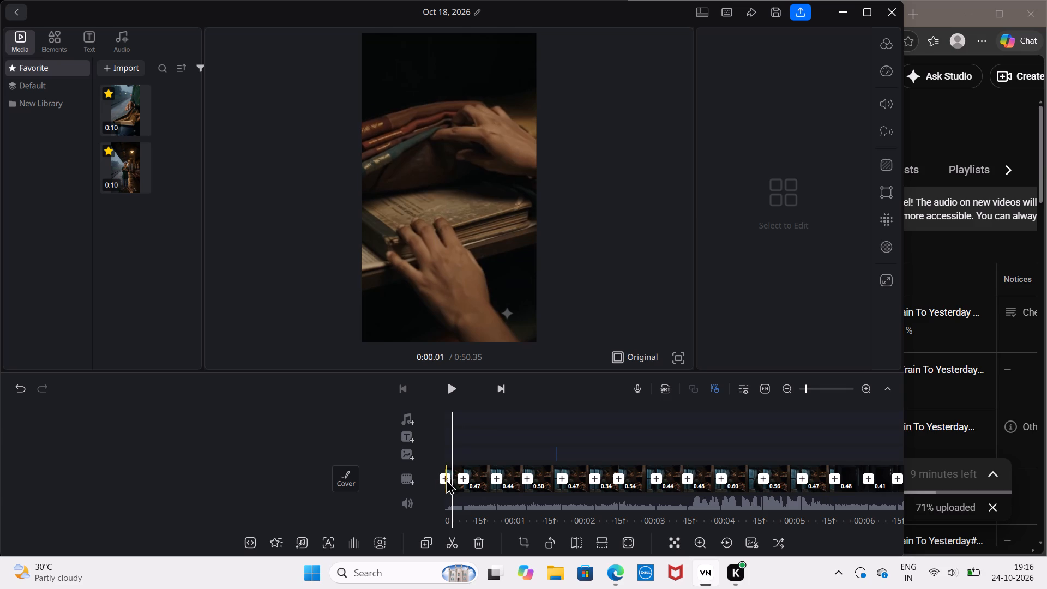
click(407, 443)
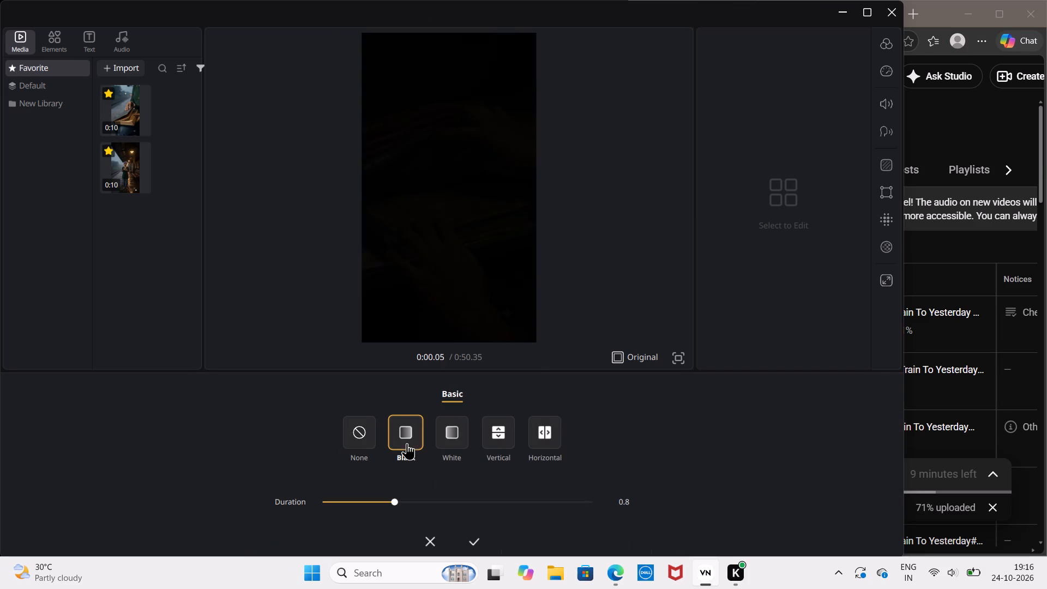
click(470, 542)
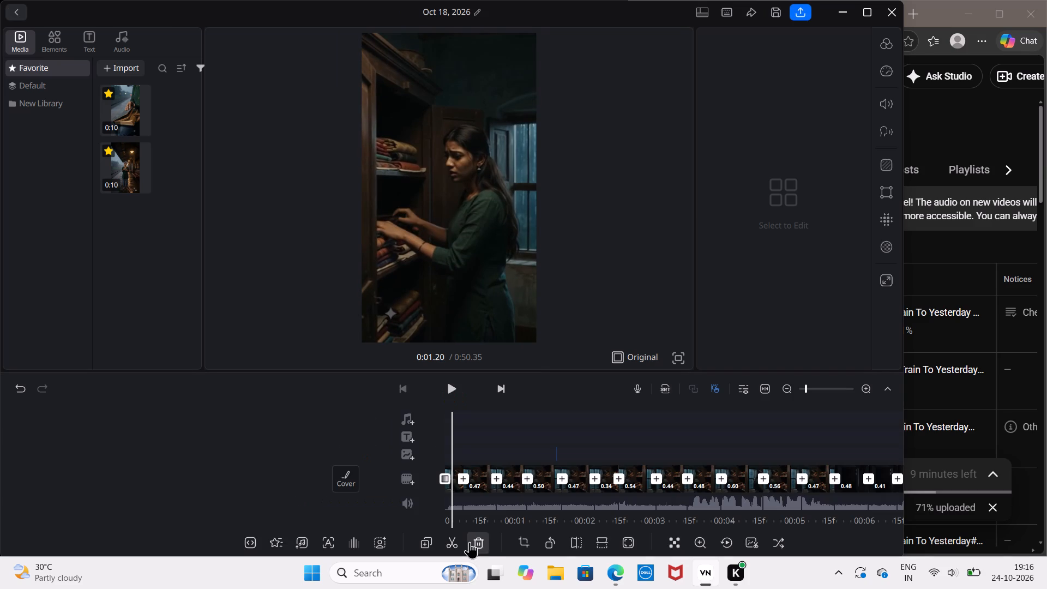
Add a 0.3 s Light transition after the first clip and a 0.2 s Blur transition between the 0.47 and 0.44 s pieces.
click(461, 479)
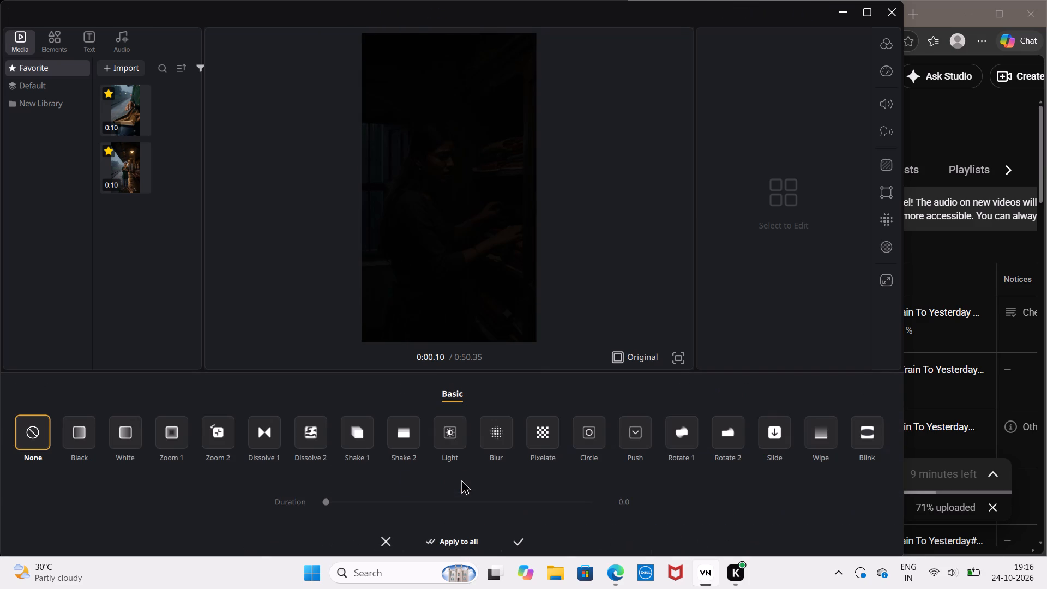
click(455, 446)
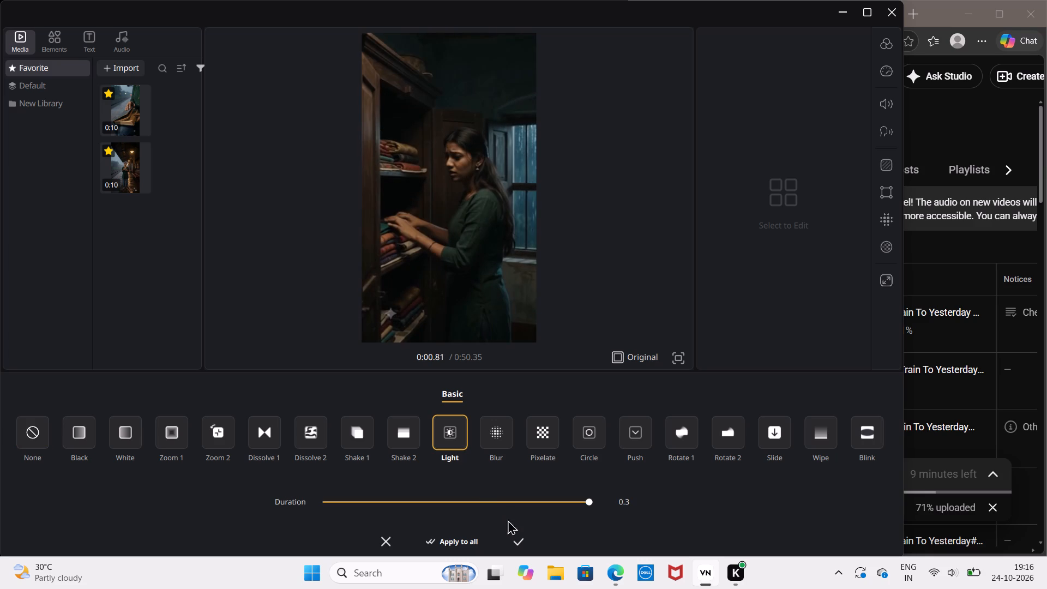
click(511, 533)
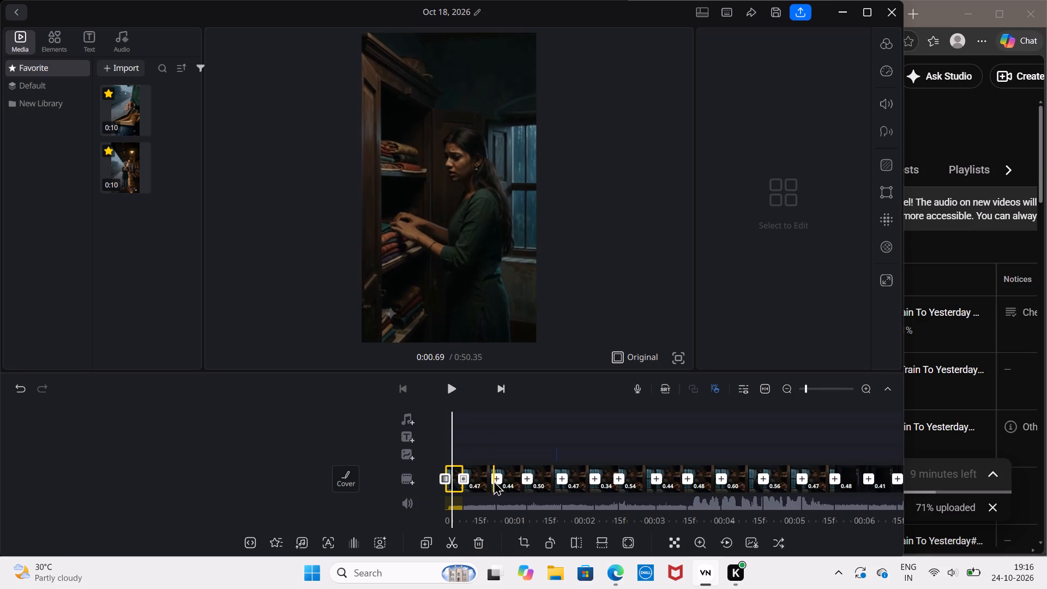
click(499, 476)
click(505, 444)
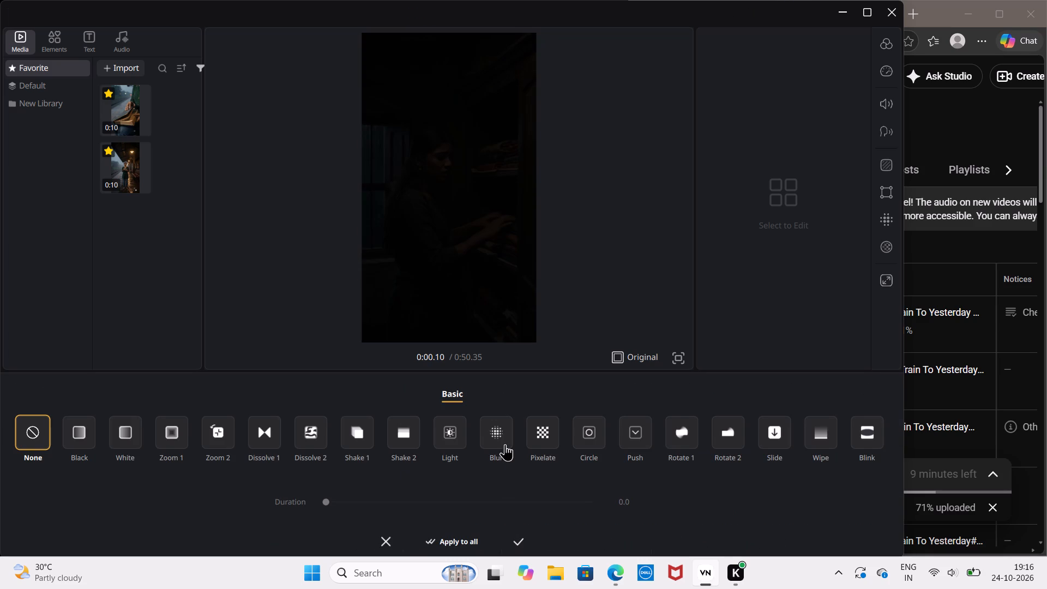
click(515, 534)
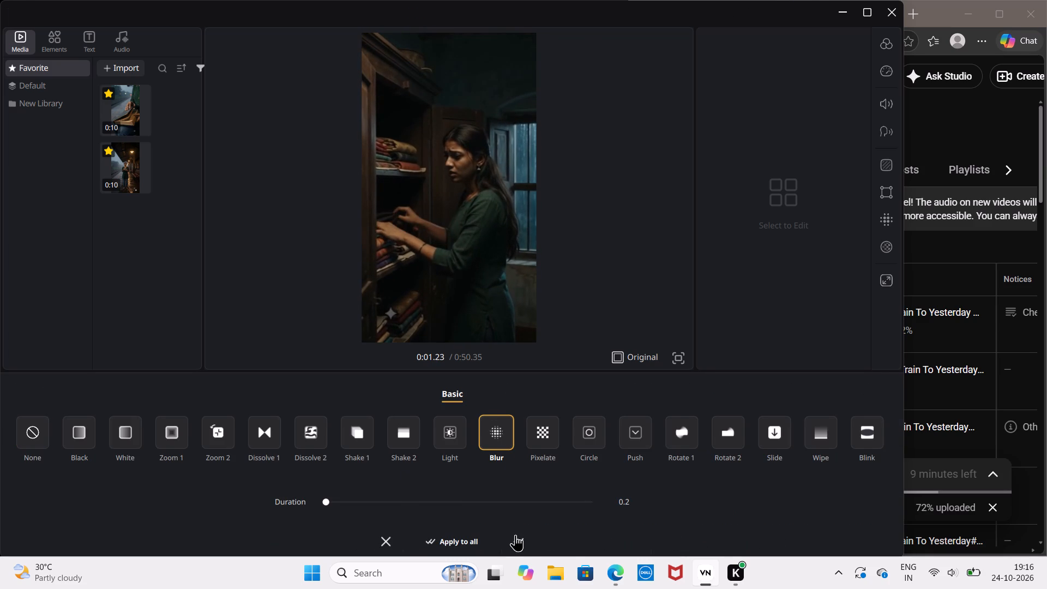
Add a 0.2 s Pixelate transition between the 0.44 and 0.50 s pieces and a Circle transition between the 0.50 and 0.47 s pieces.
click(528, 477)
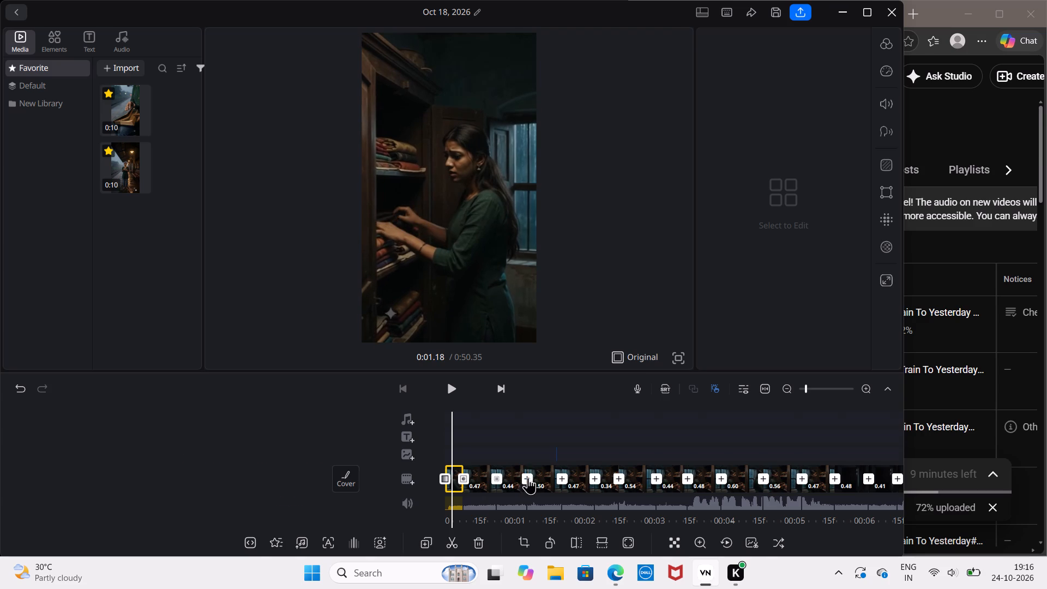
click(549, 439)
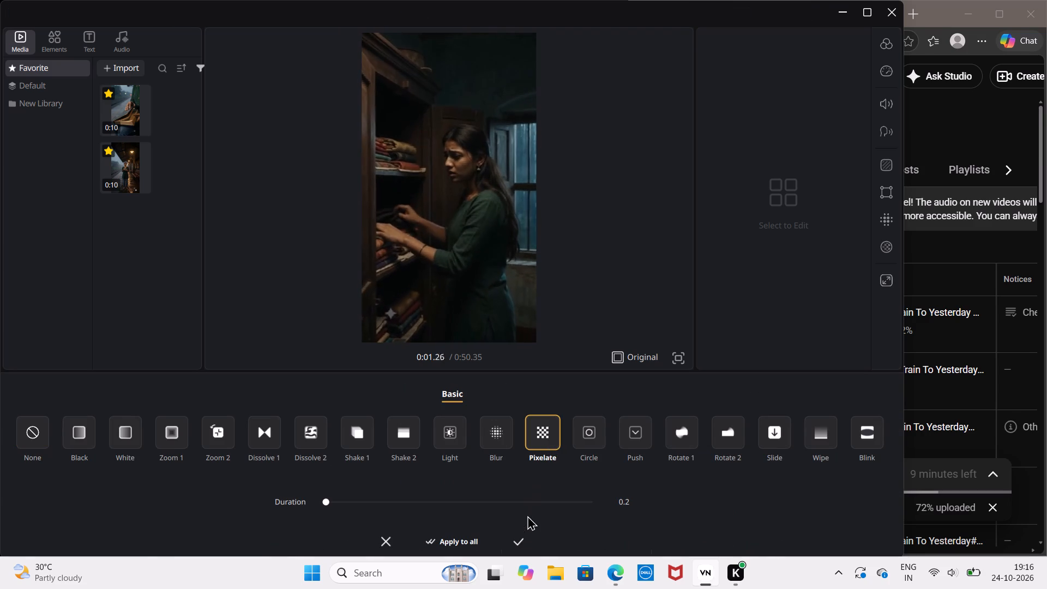
click(523, 538)
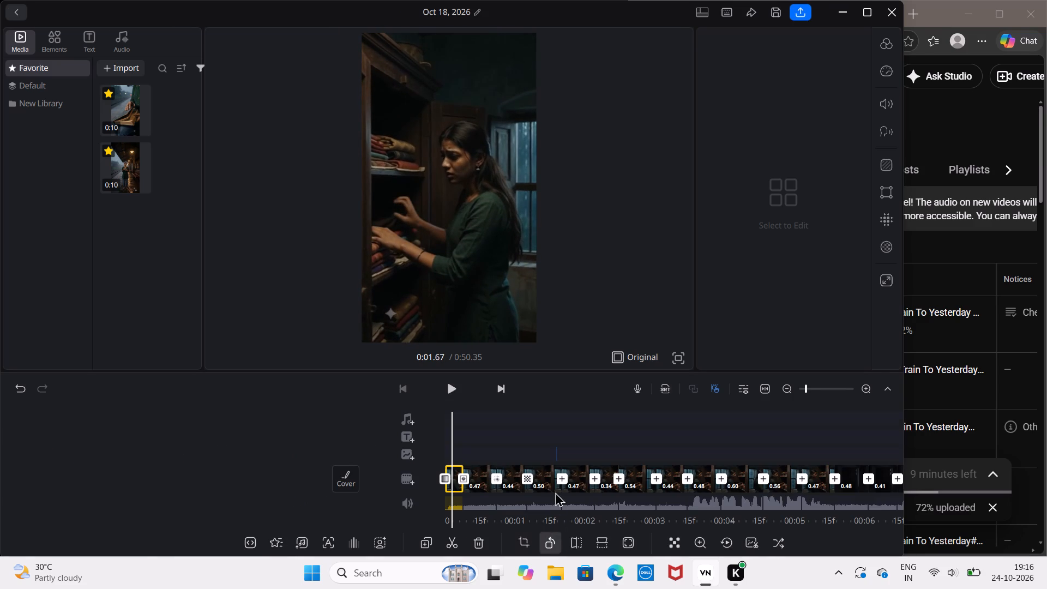
click(565, 477)
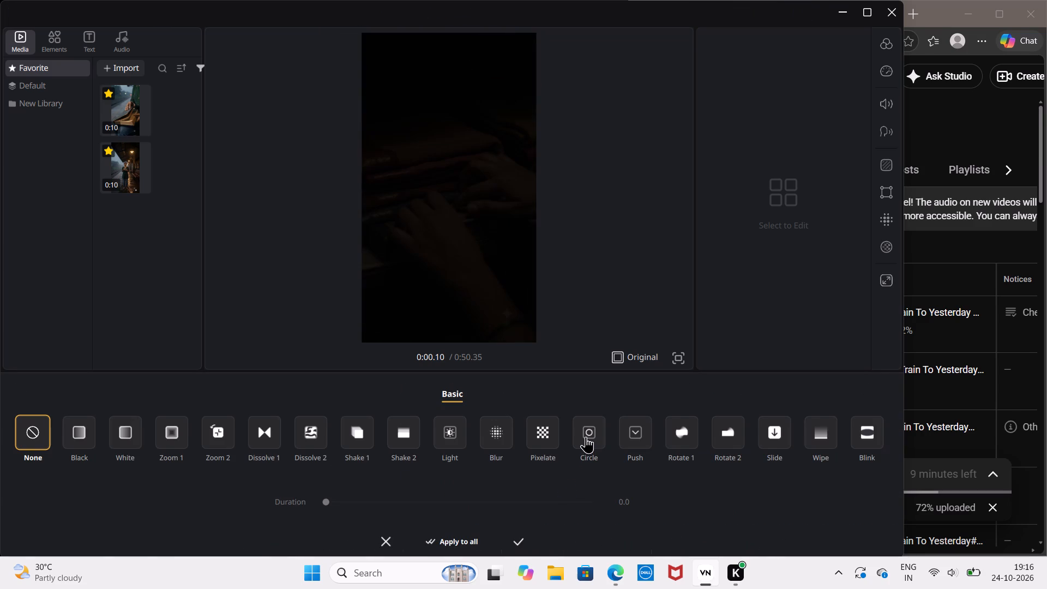
click(586, 436)
click(520, 540)
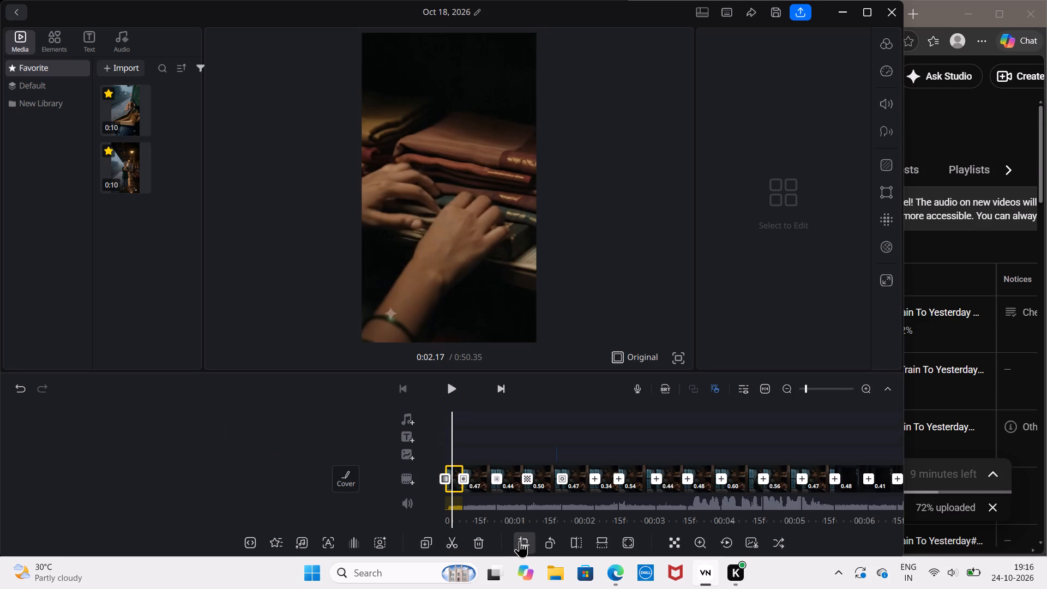
Add a 0.3 s Shake 1 transition before the 0.34 s piece and a 0.2 s Dissolve 2 transition after it.
click(595, 477)
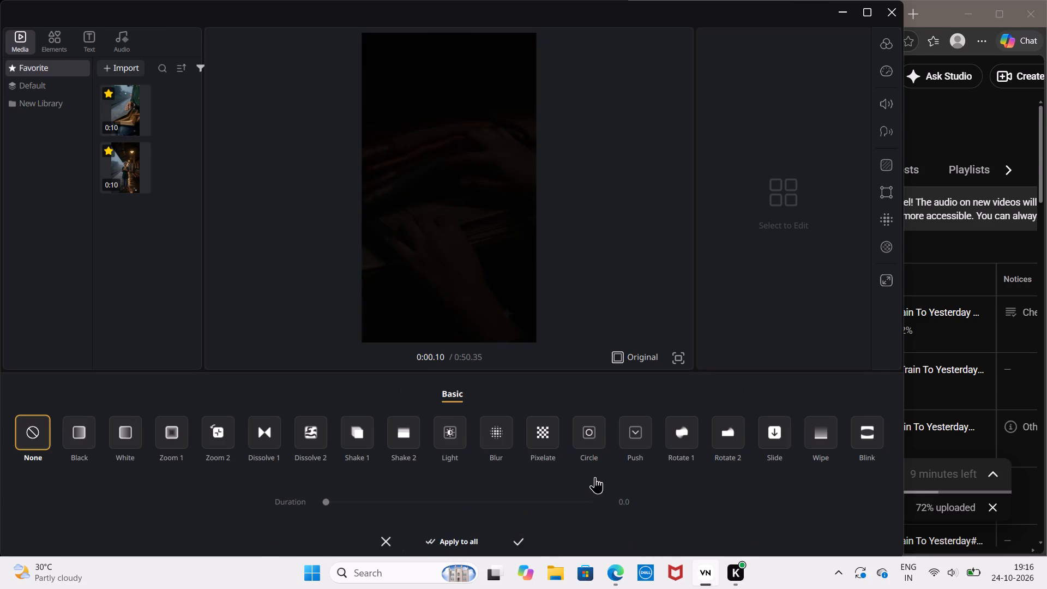
click(356, 435)
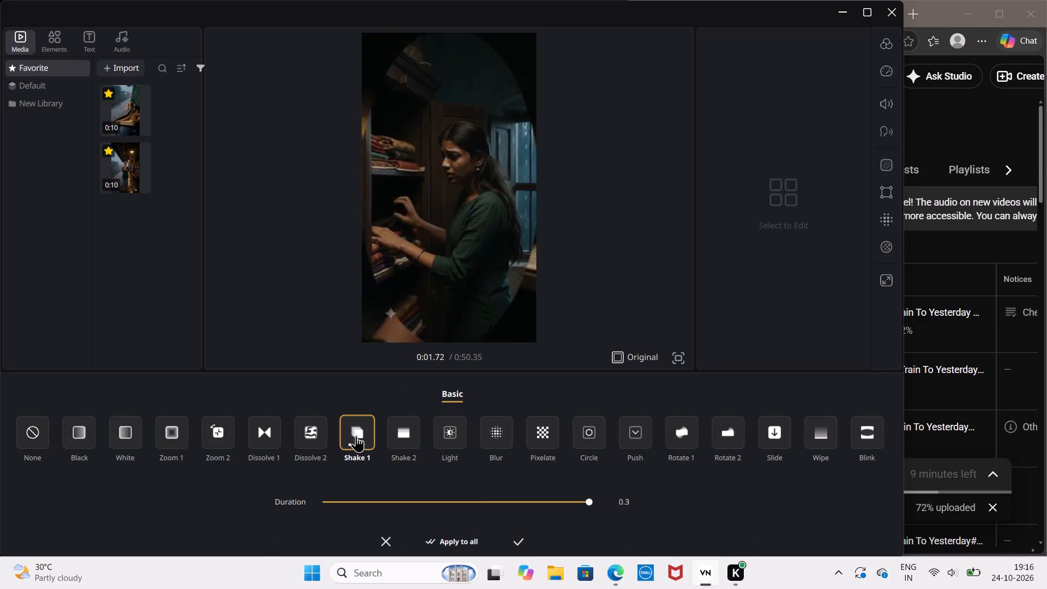
click(520, 535)
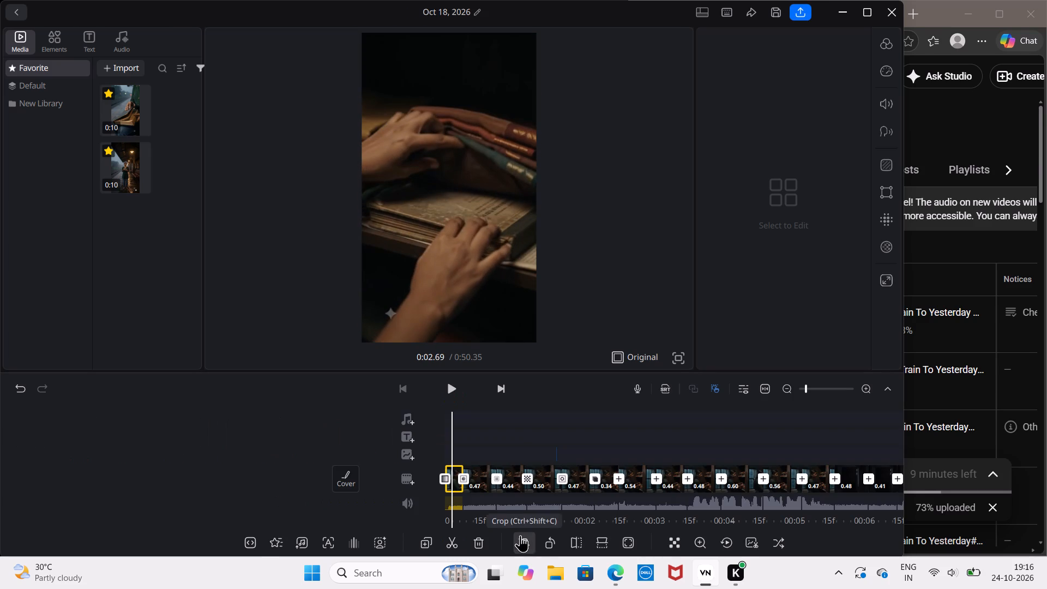
scroll(618, 484, left, 2)
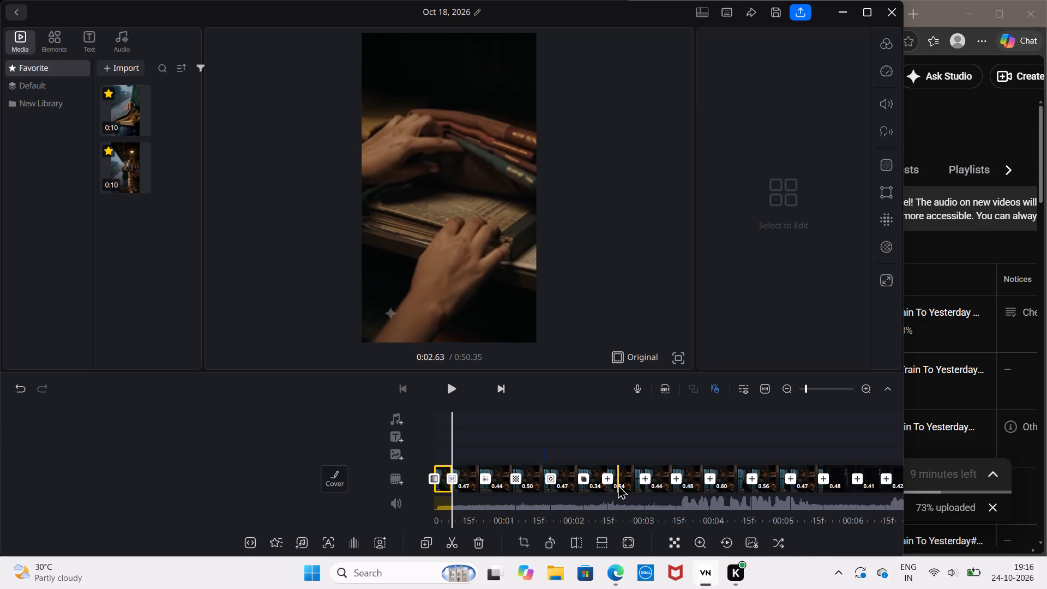
scroll(618, 484, left, 5)
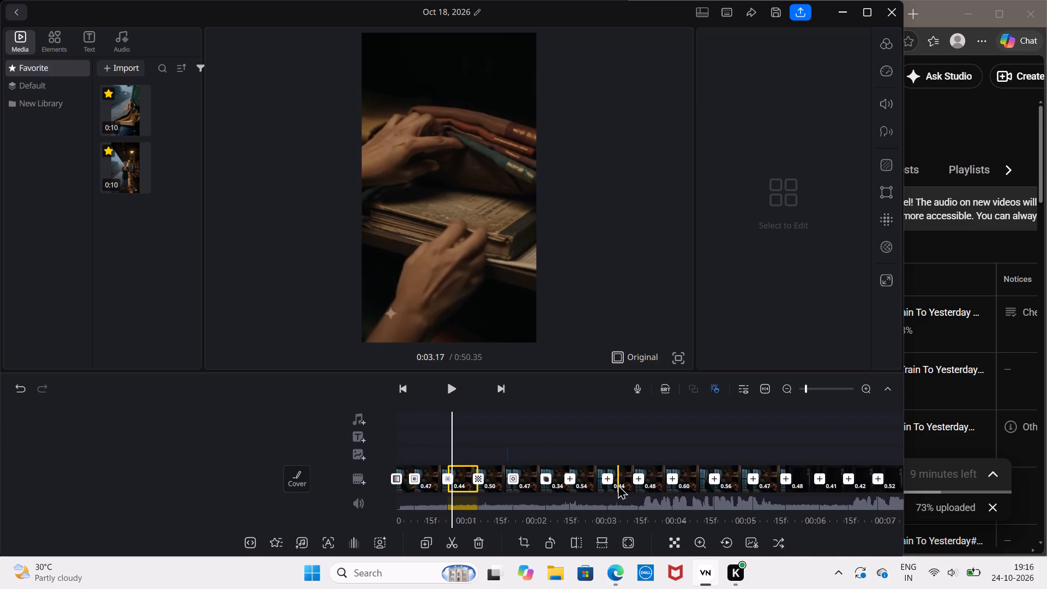
scroll(618, 484, left, 3)
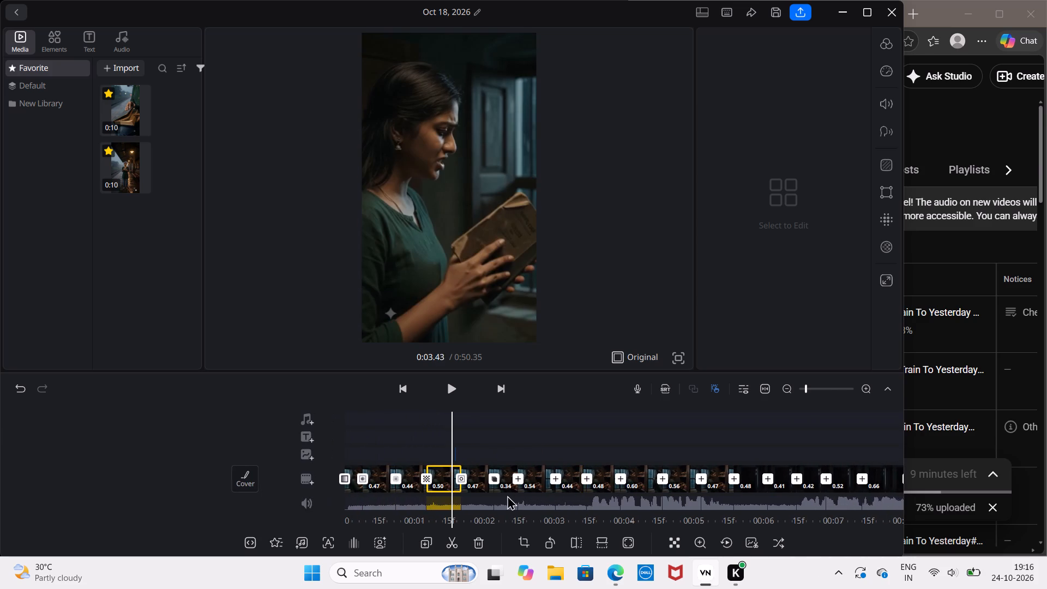
click(518, 477)
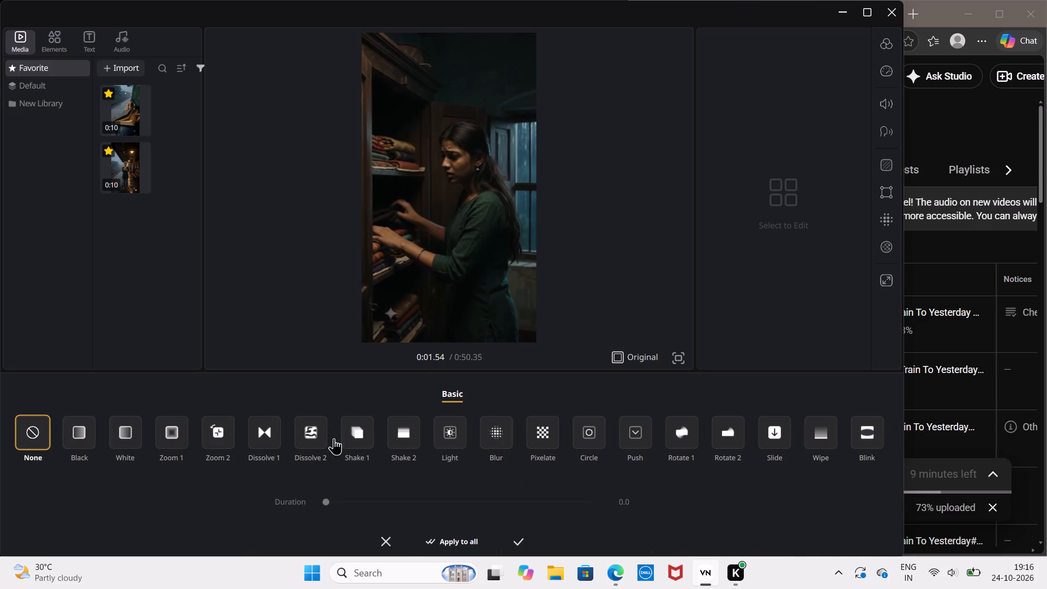
click(310, 440)
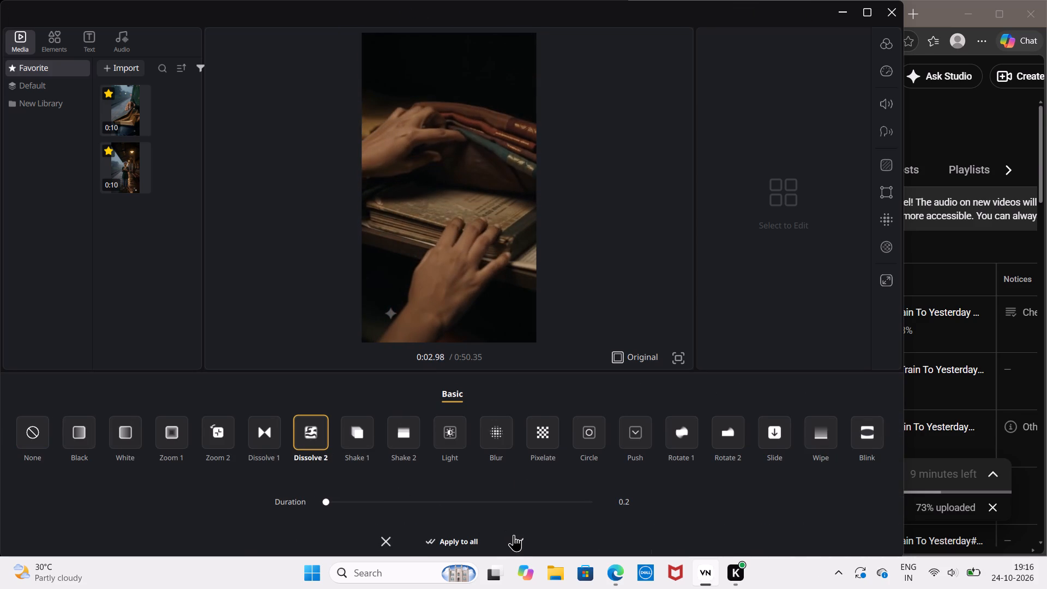
click(515, 536)
Add a 0.4 s Shake 2 transition between the 0.54 and 0.44 s pieces and a Rotate 1 transition between the 0.44 and 0.48 s pieces.
scroll(539, 495, left, 2)
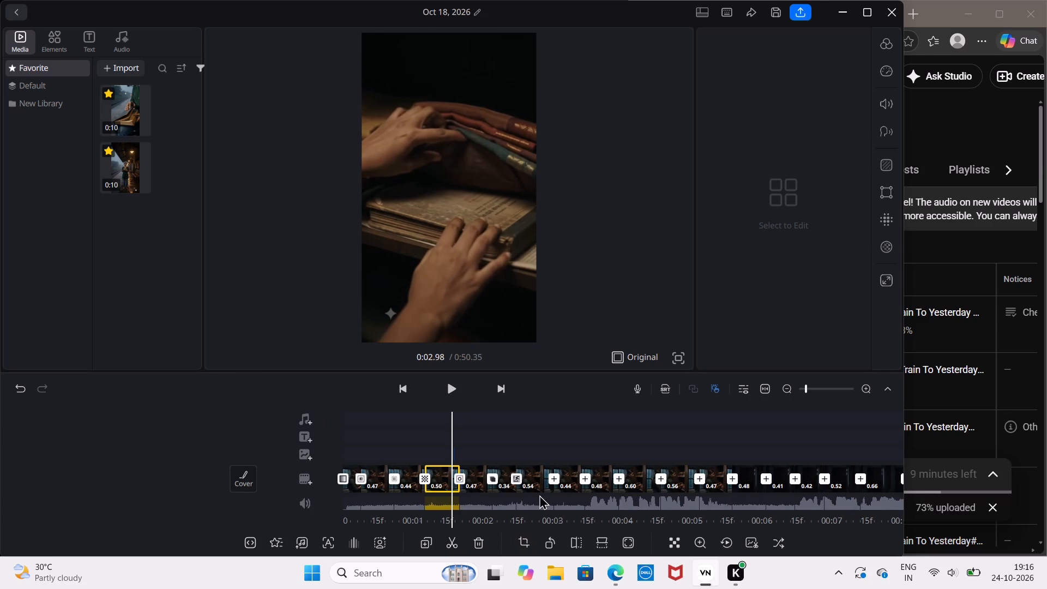
scroll(539, 495, left, 4)
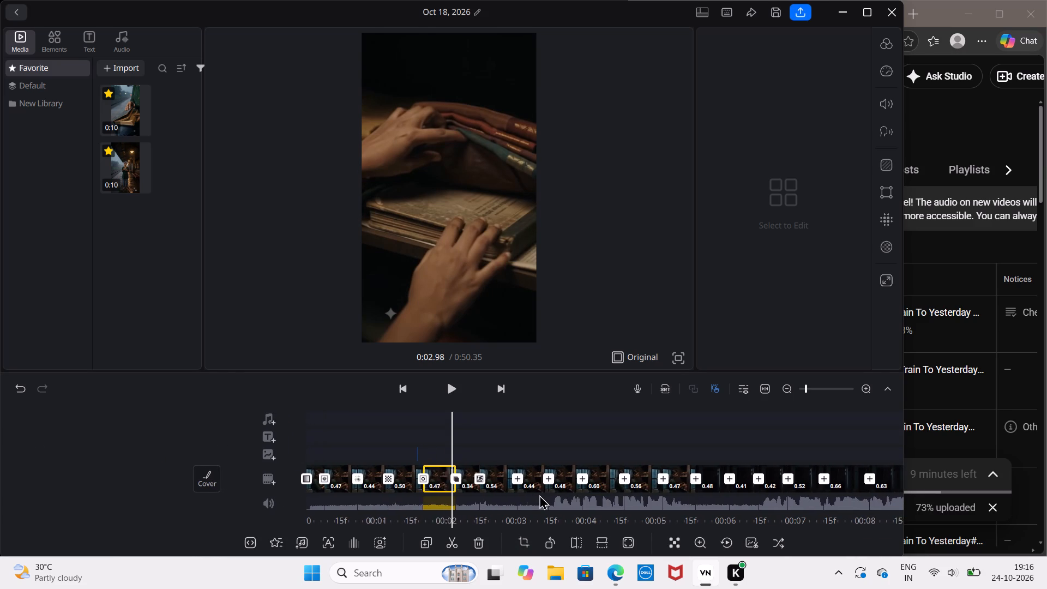
scroll(539, 495, left, 1)
click(505, 478)
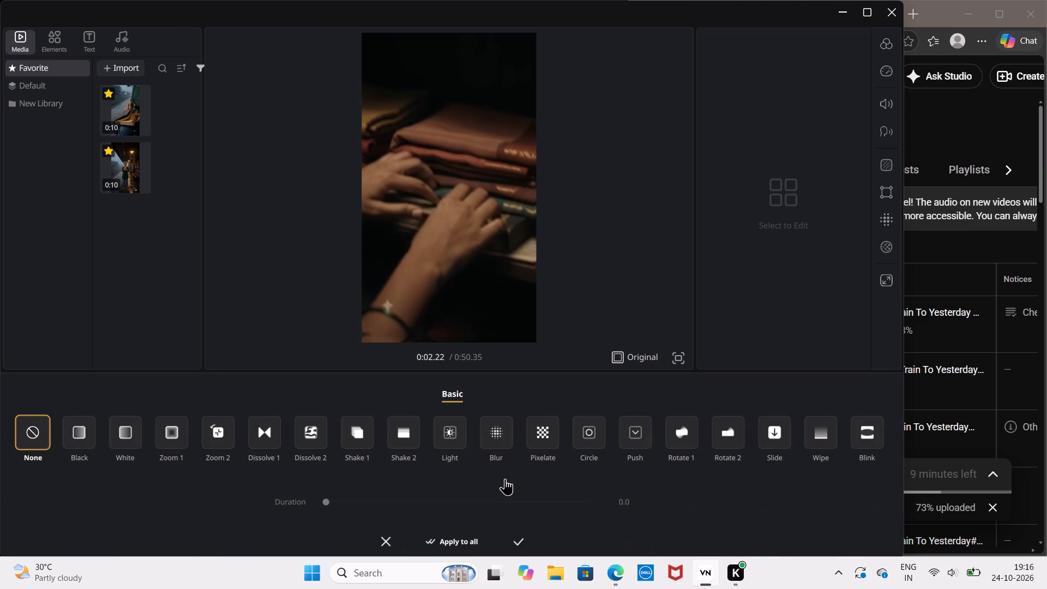
click(407, 434)
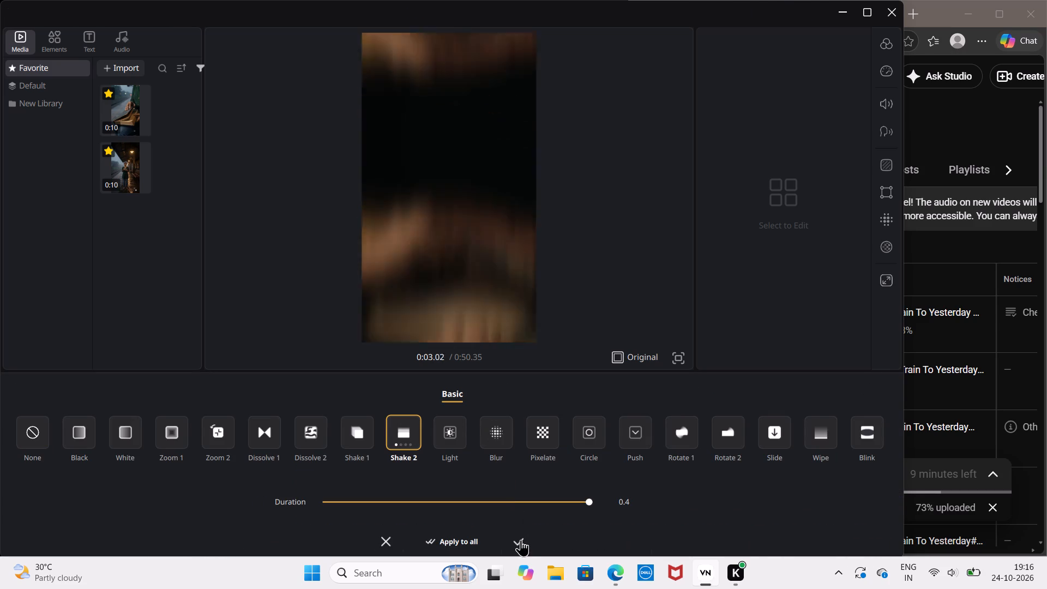
click(517, 543)
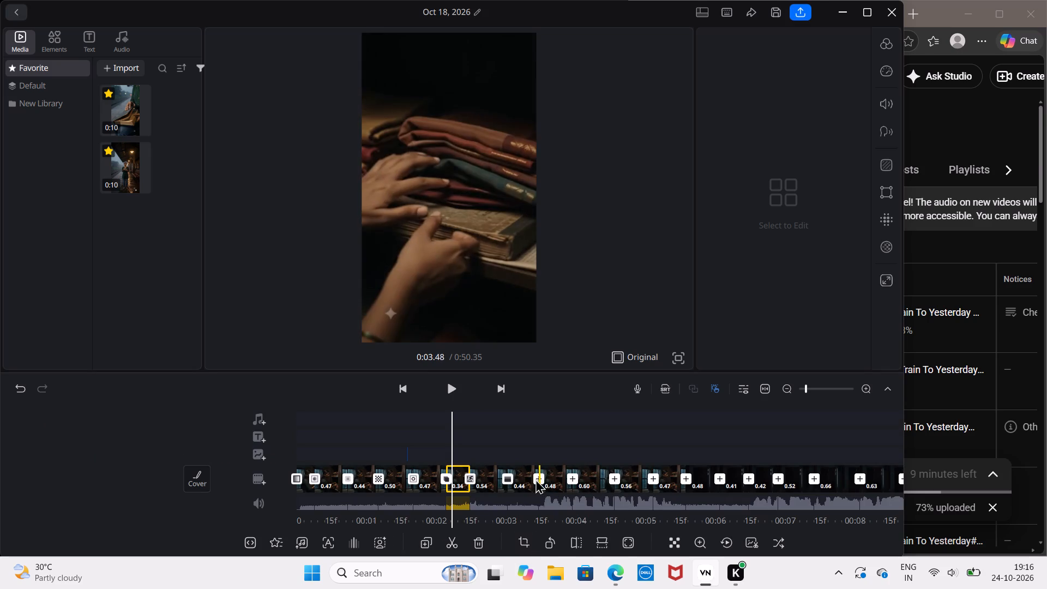
click(535, 479)
click(677, 434)
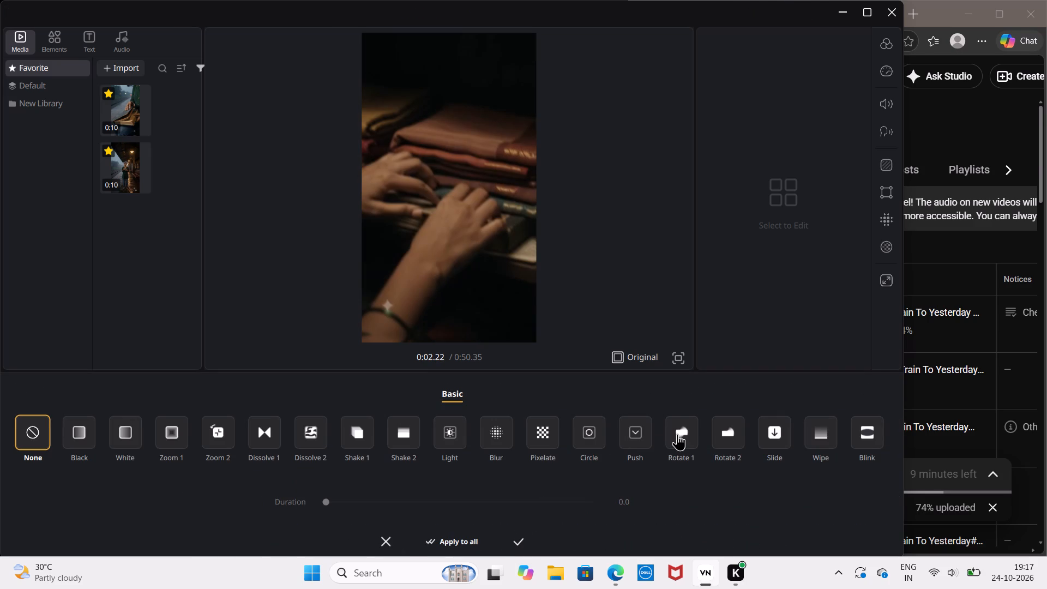
click(512, 542)
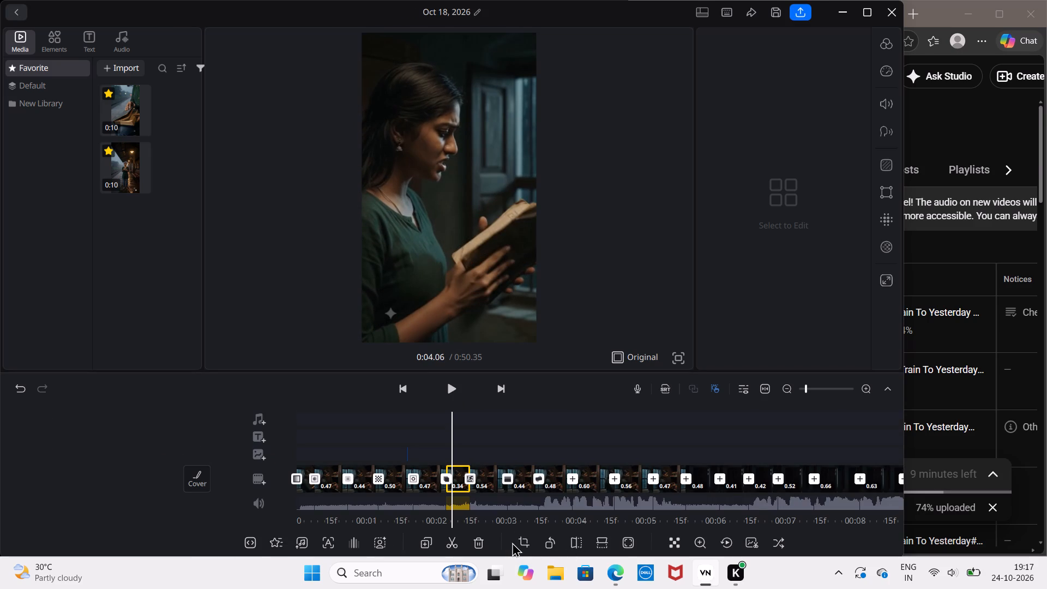
Add a 0.2 s Circle transition before the 0.60 s piece and a 0.3 s Dissolve 2 transition after it.
click(570, 480)
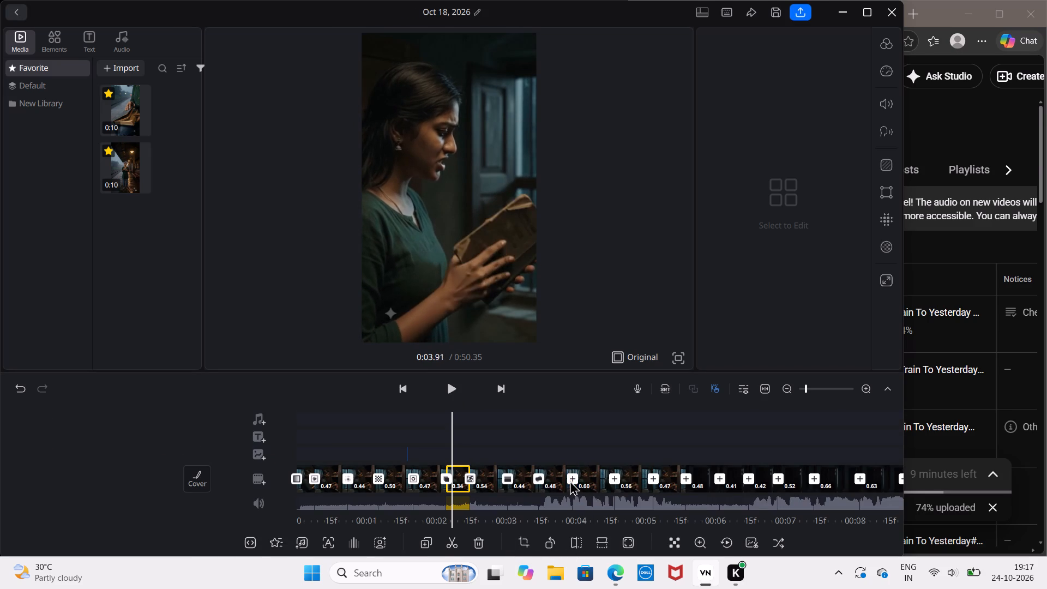
click(593, 441)
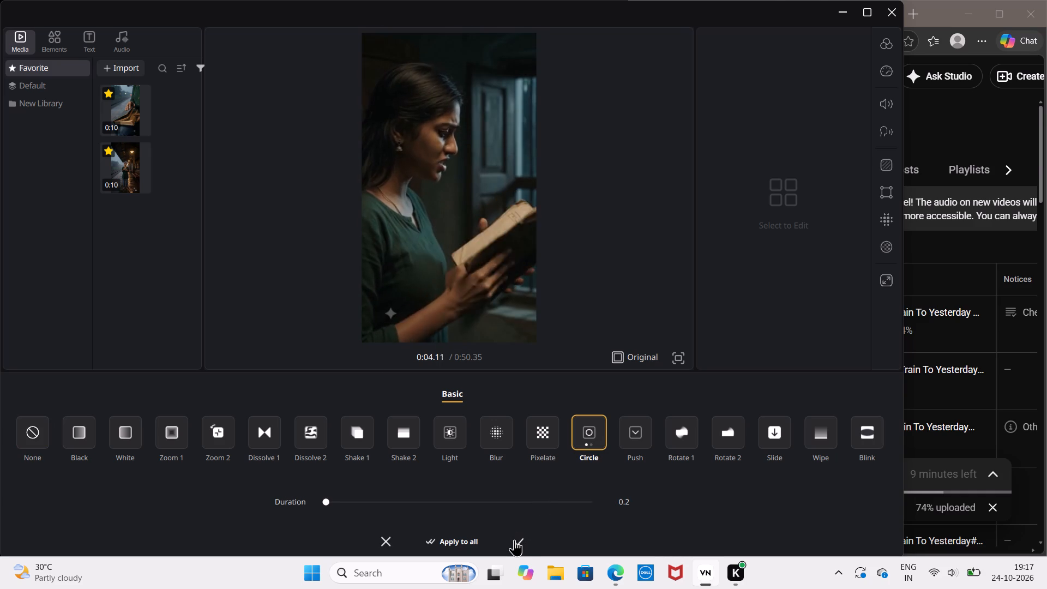
click(514, 539)
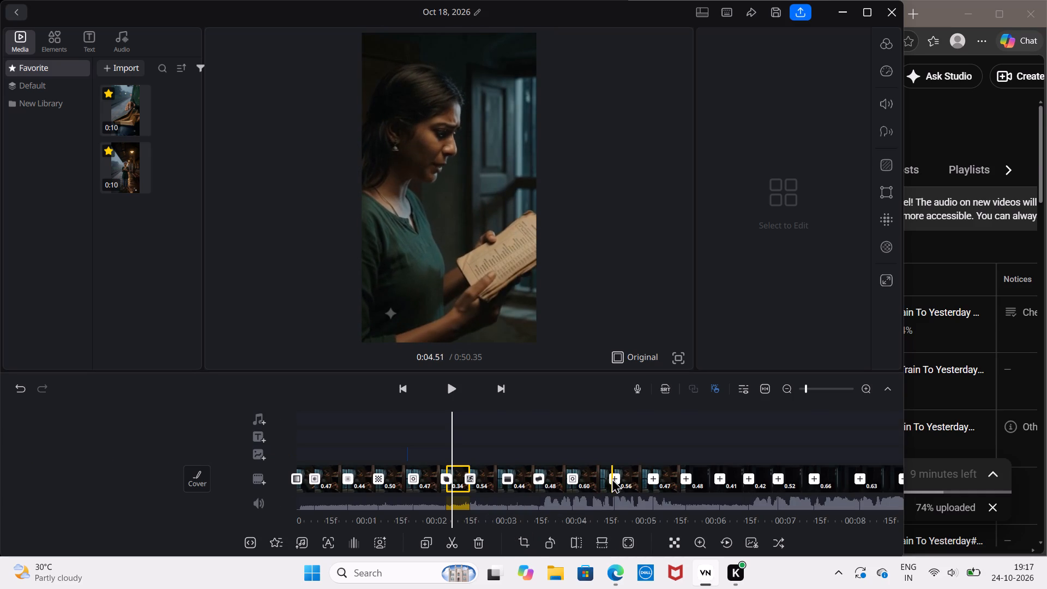
click(612, 478)
click(276, 435)
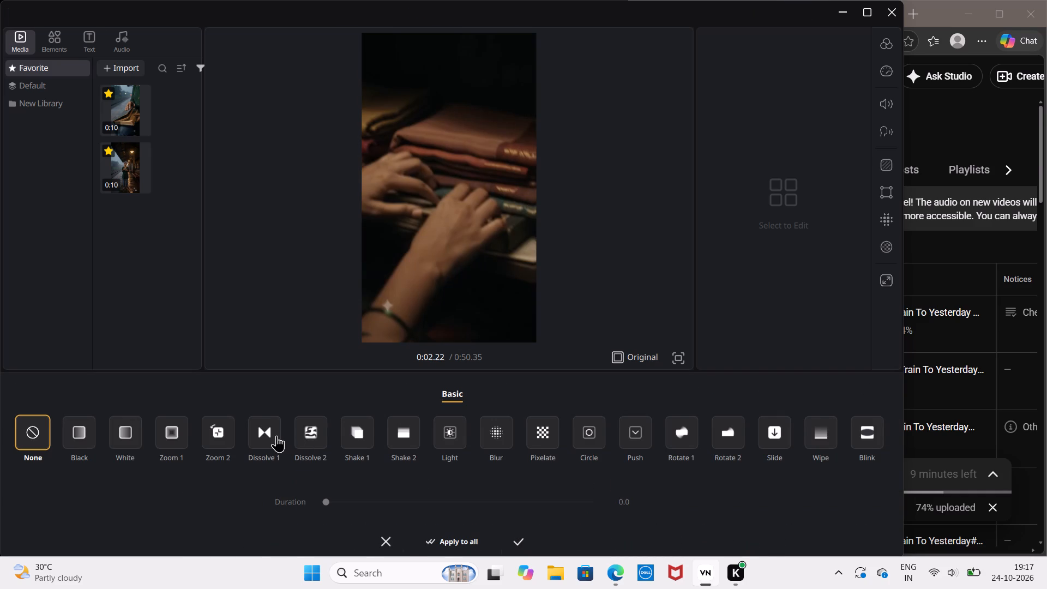
click(306, 436)
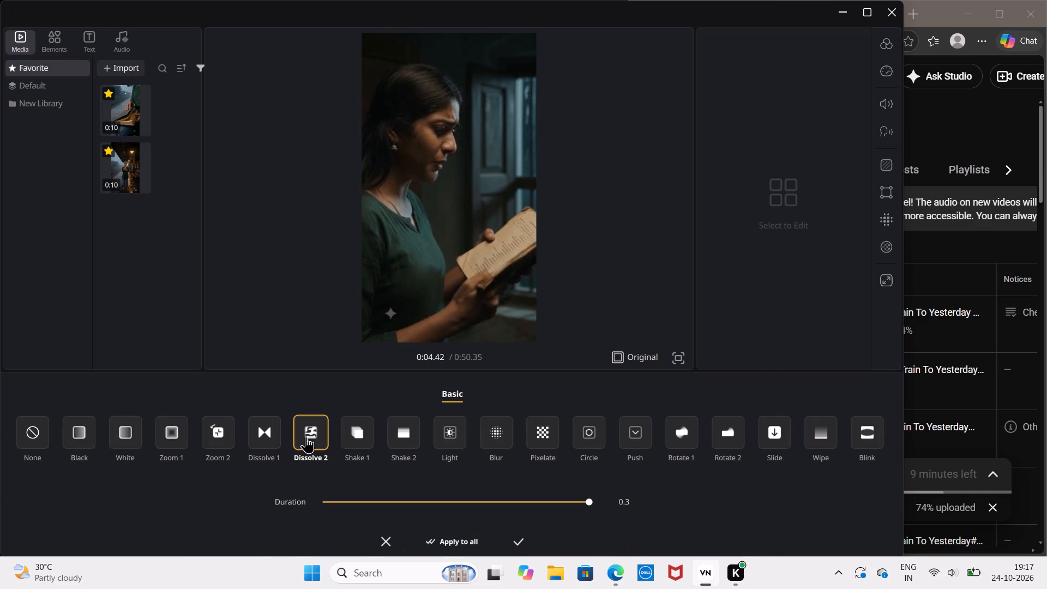
click(516, 543)
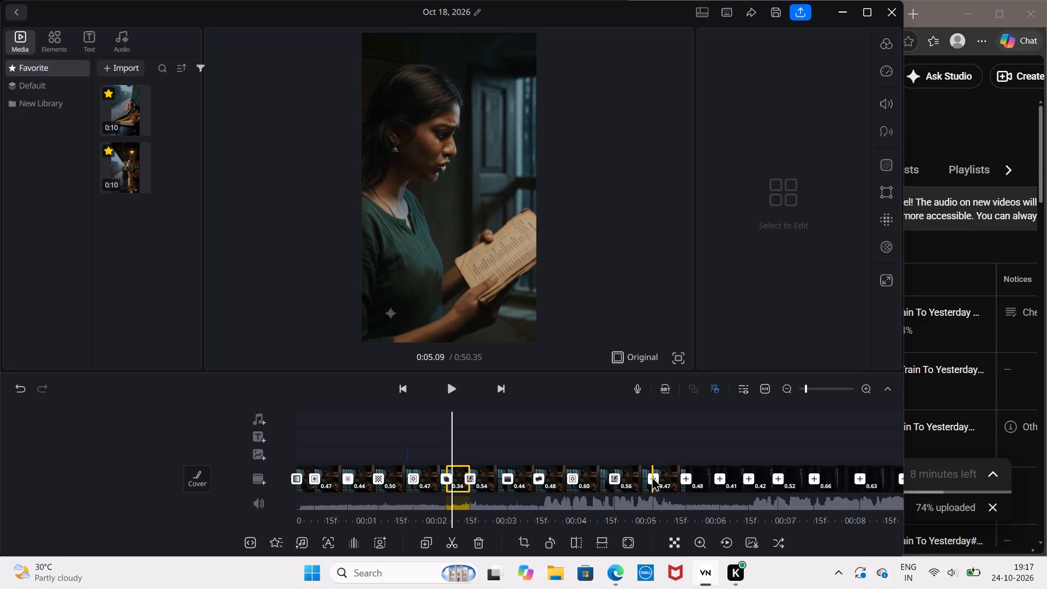
Add a 0.5 s Rotate 1 transition between the 0.56 and 0.47 s pieces and a 0.2 s Blur transition after that 0.47 s piece.
click(652, 476)
click(694, 429)
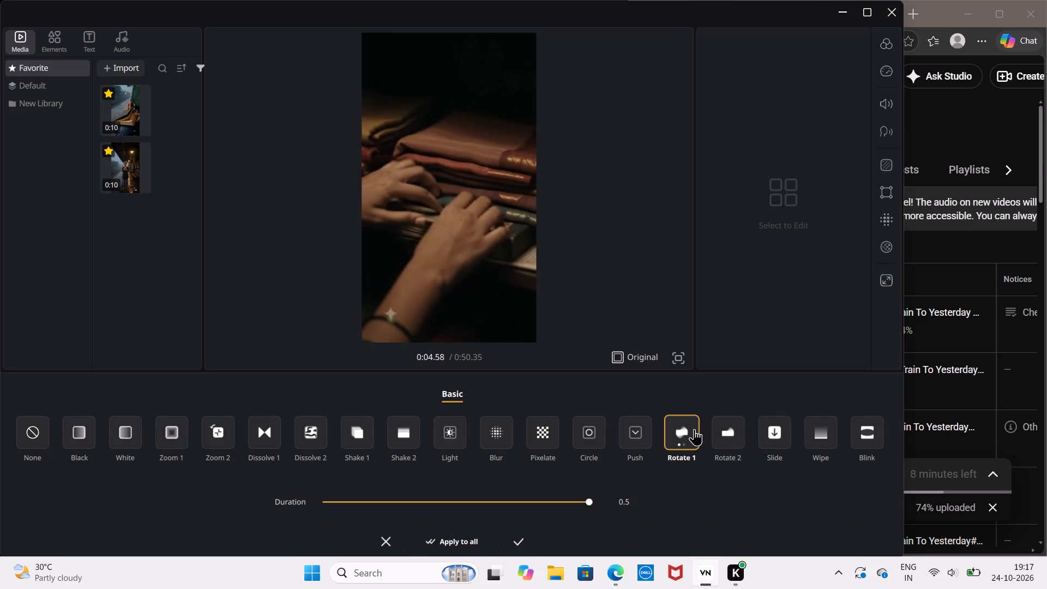
click(513, 535)
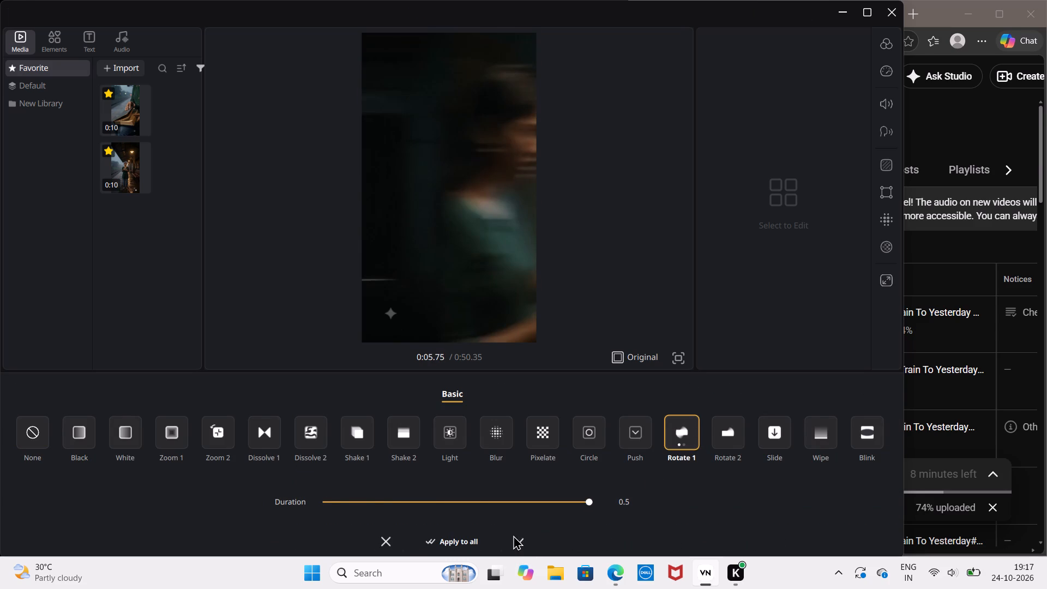
click(685, 478)
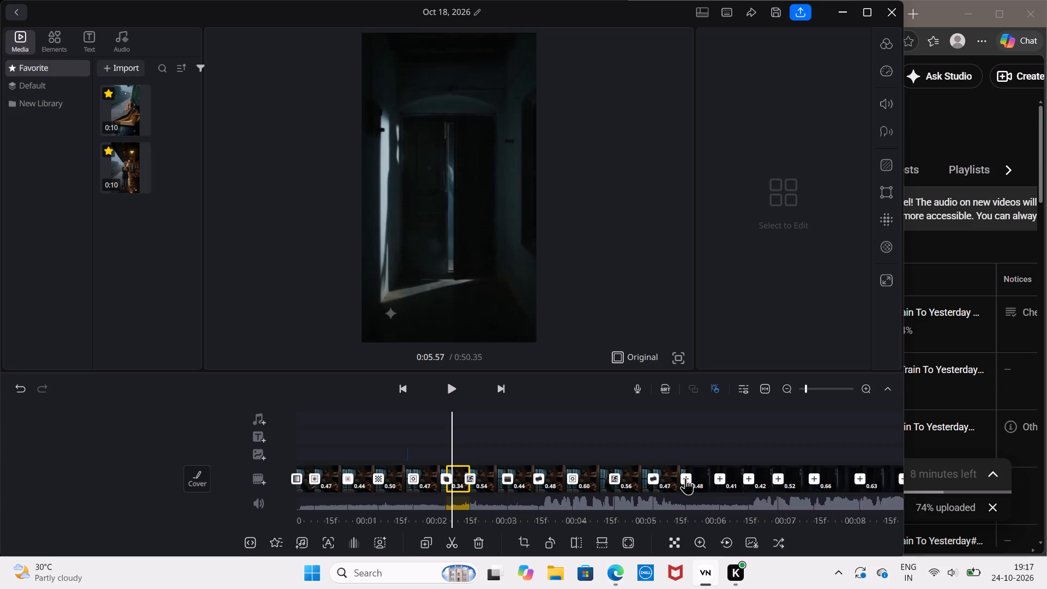
click(499, 430)
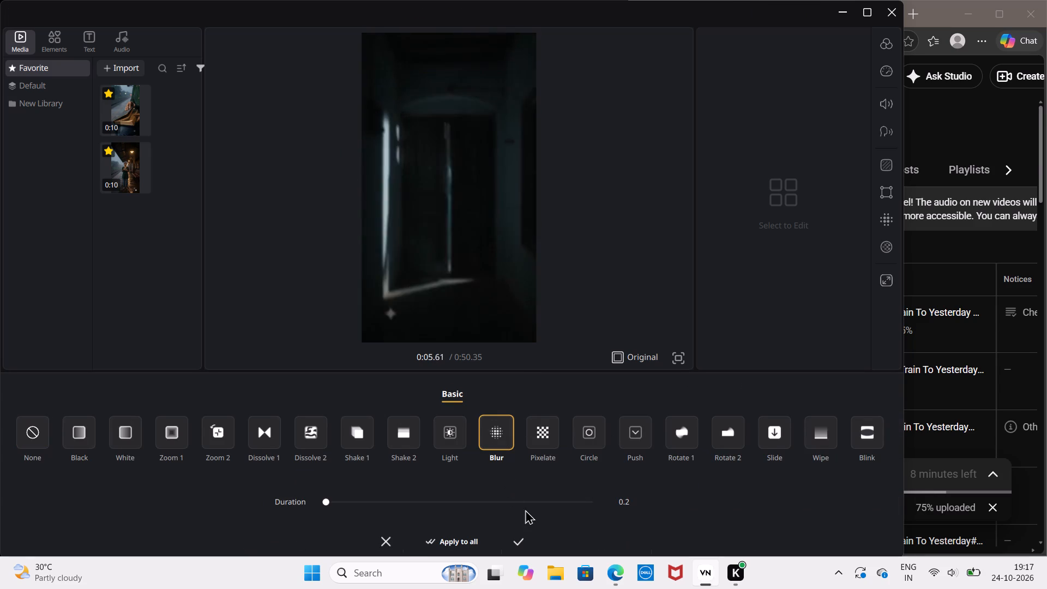
click(520, 538)
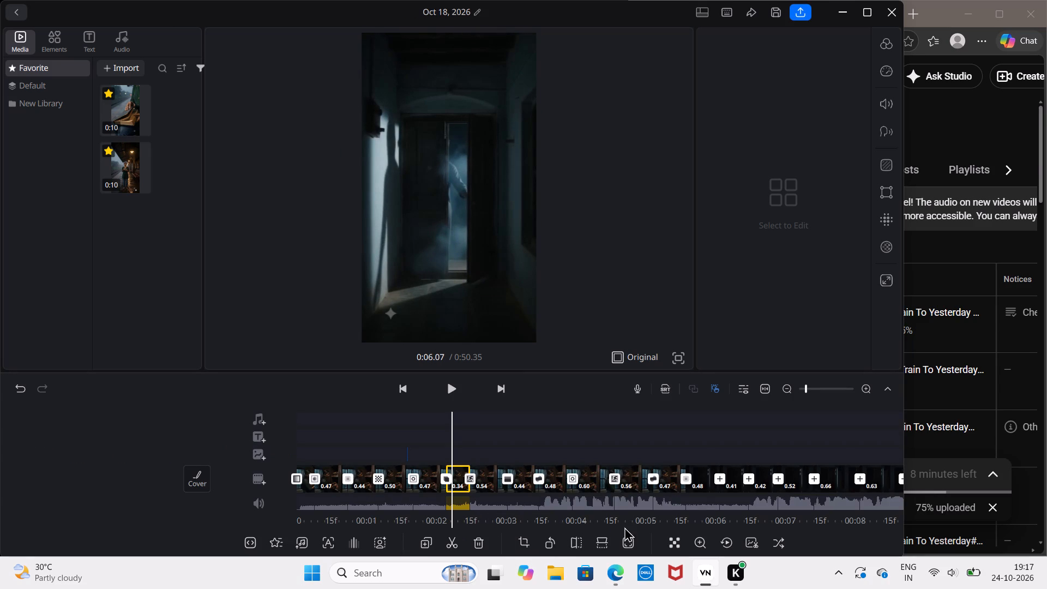
Add a 0.4 s Rotate 2 transition between the 0.48 and 0.41 s pieces.
click(719, 482)
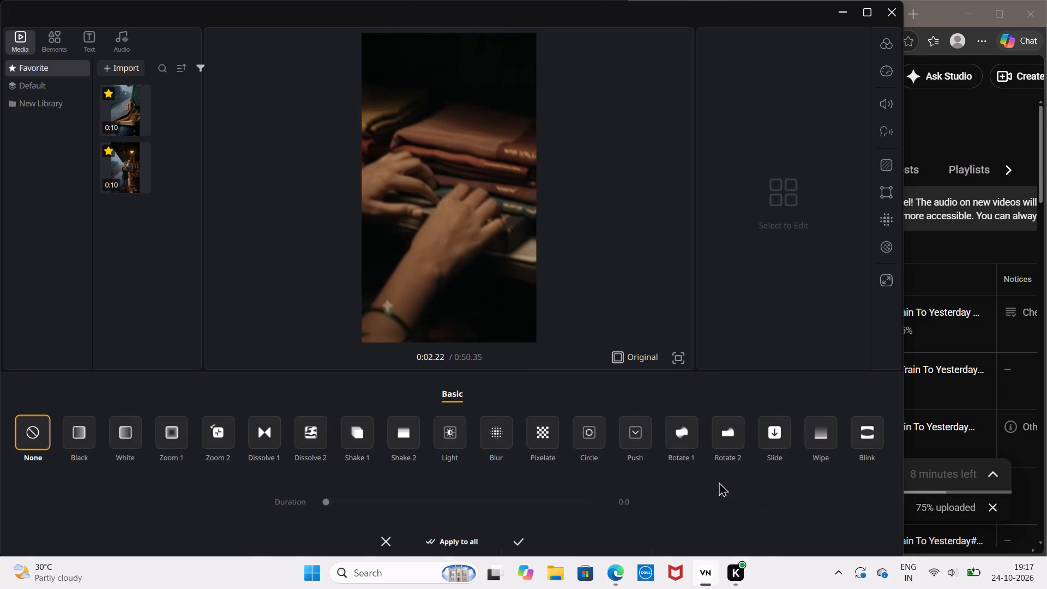
click(729, 449)
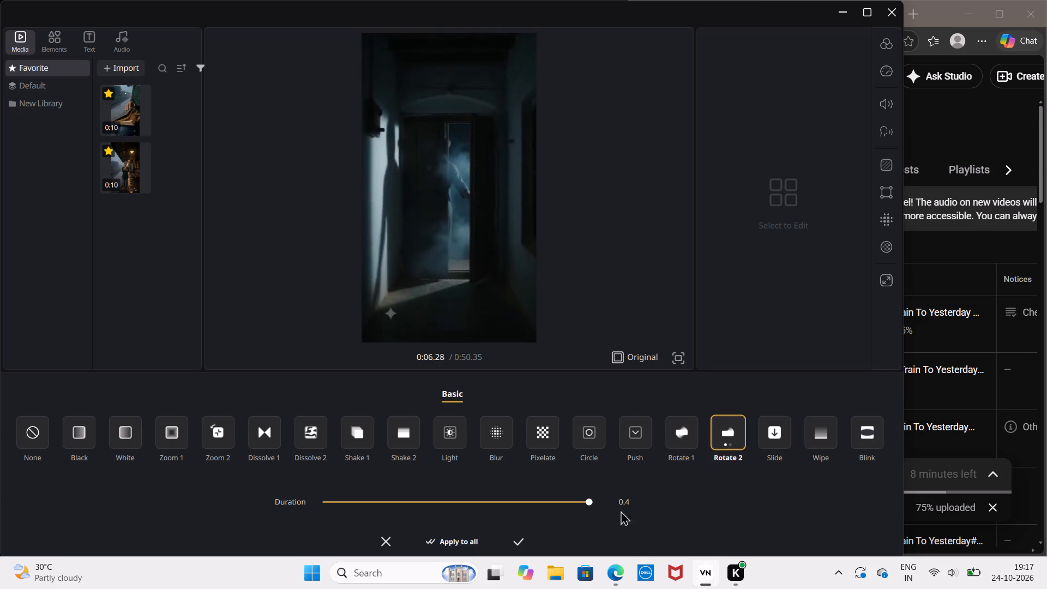
click(522, 541)
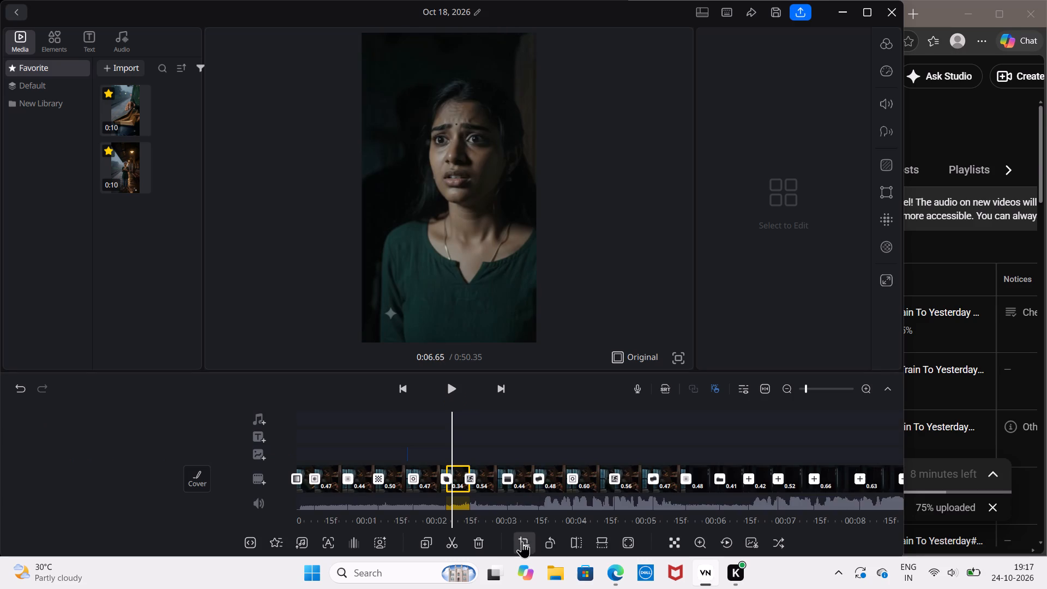
scroll(658, 503, left, 2)
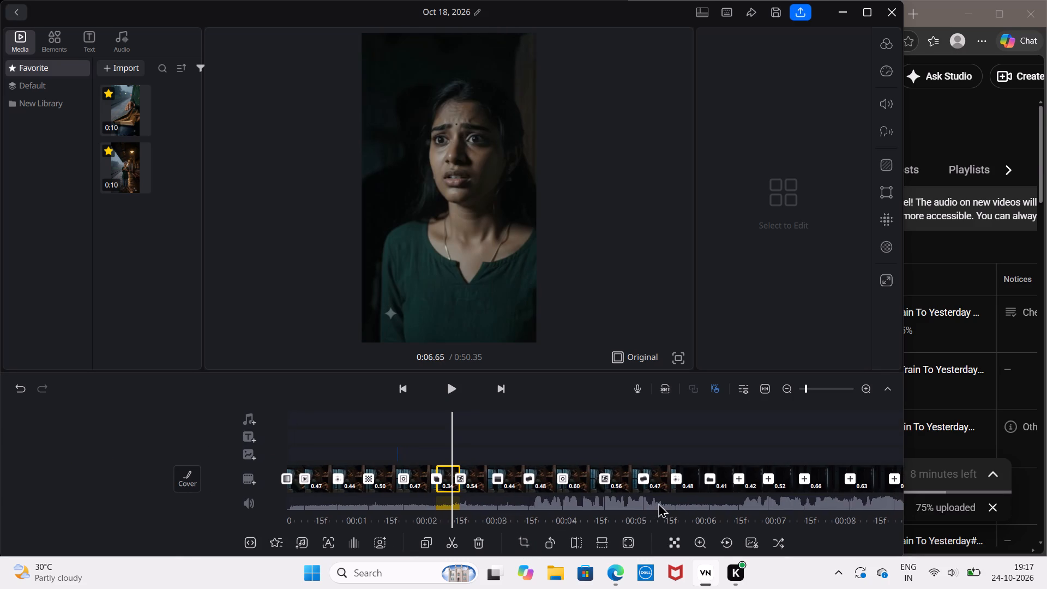
Add a Shake 2 transition between the 0.41 and 0.42 s pieces.
scroll(658, 503, left, 6)
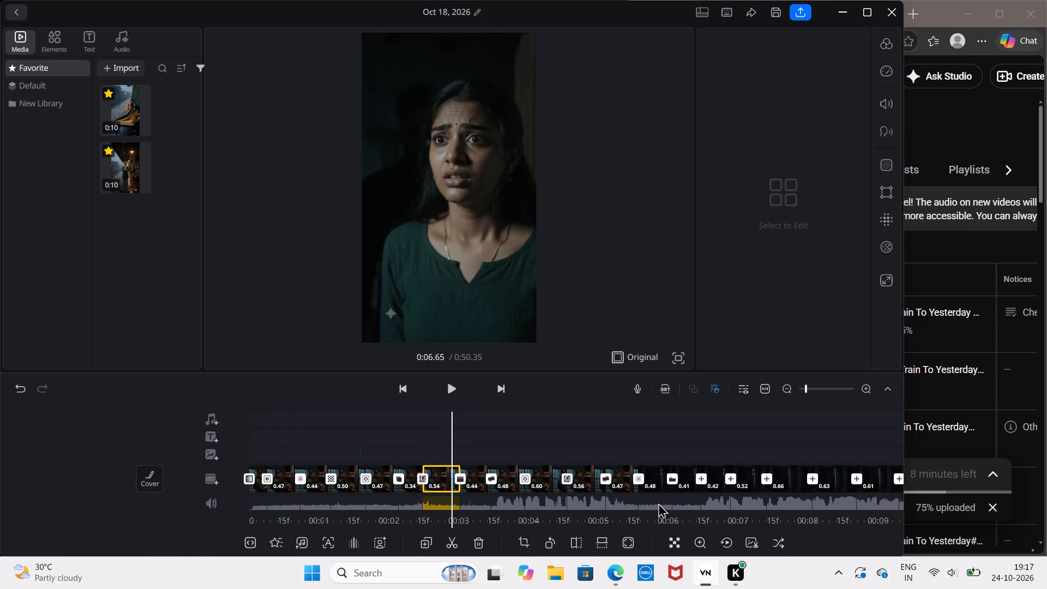
scroll(658, 503, left, 7)
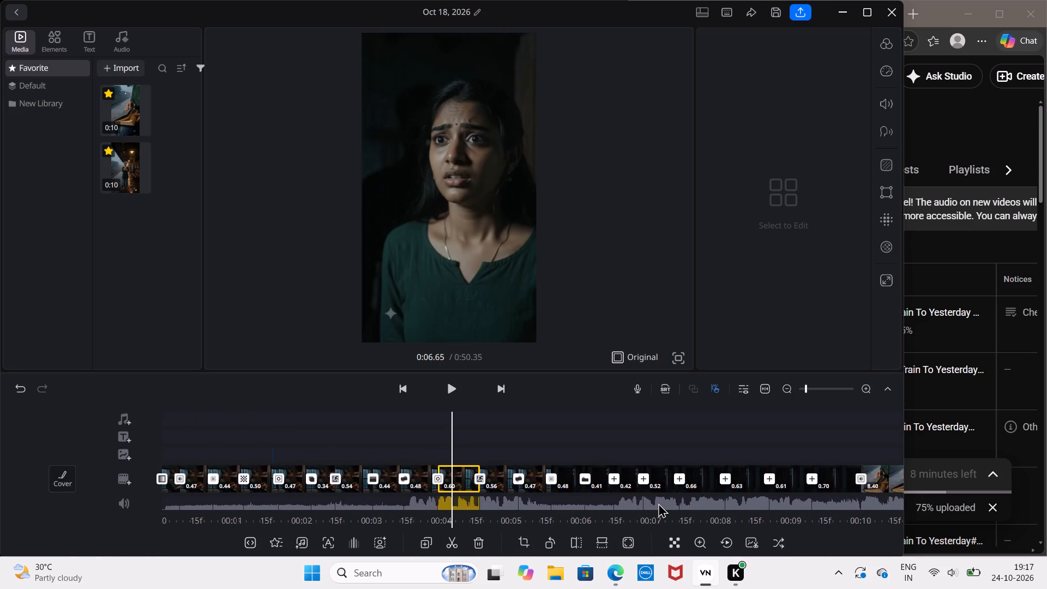
scroll(658, 503, left, 4)
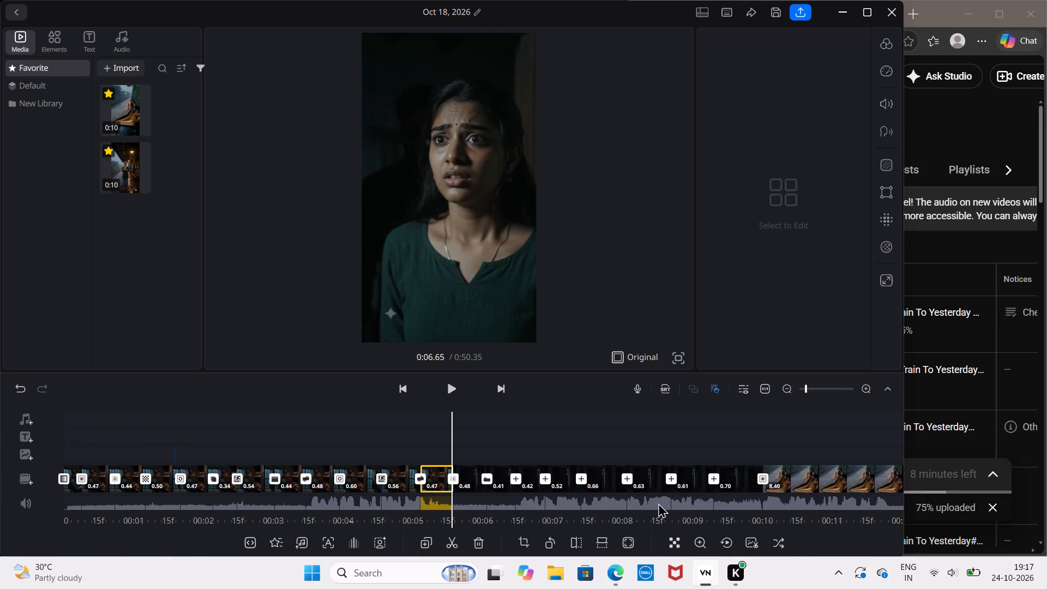
scroll(658, 503, left, 1)
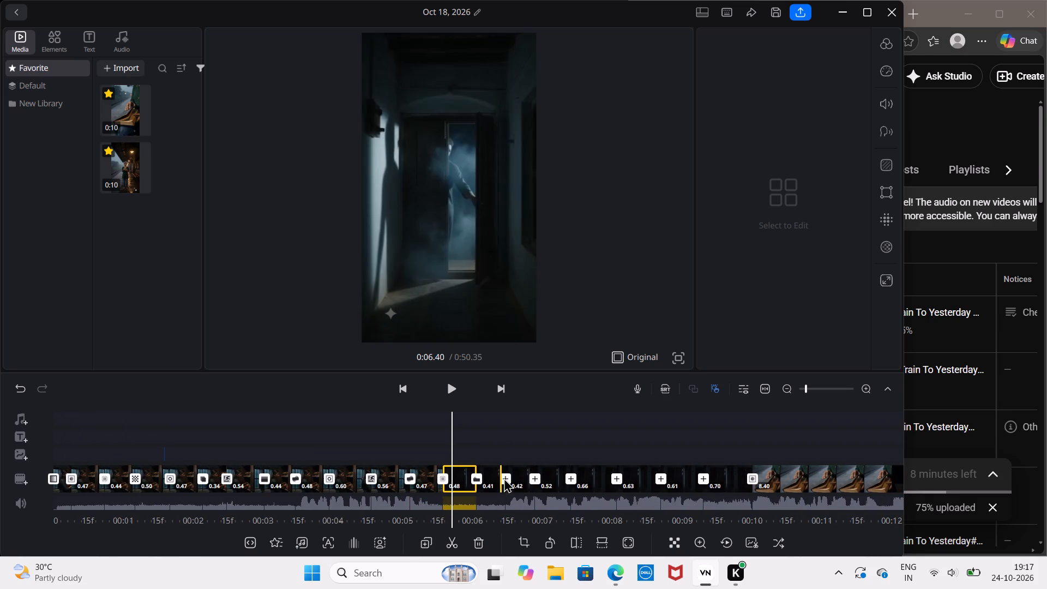
click(505, 478)
click(405, 431)
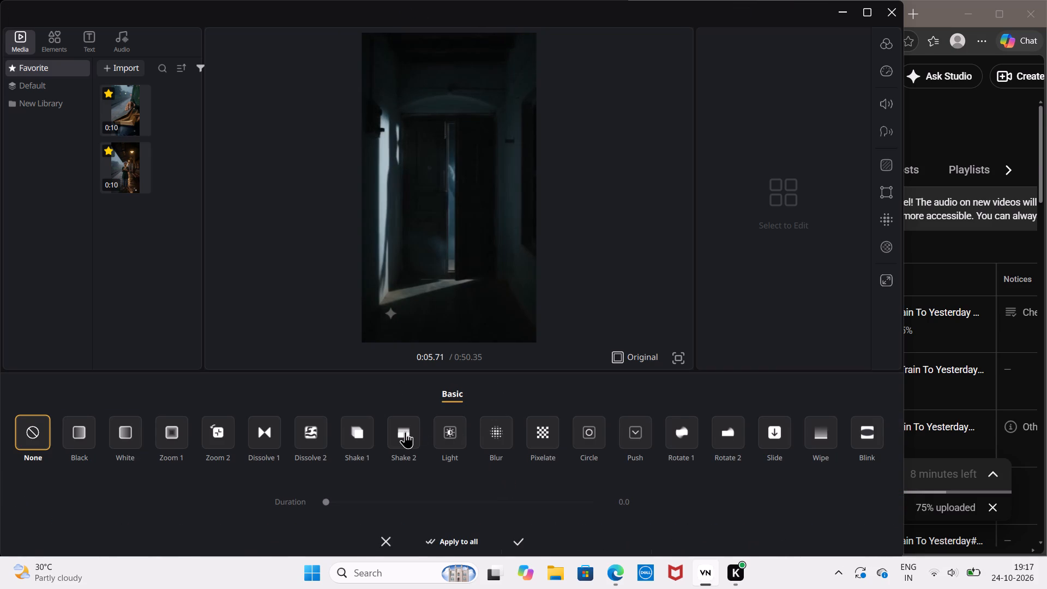
click(513, 535)
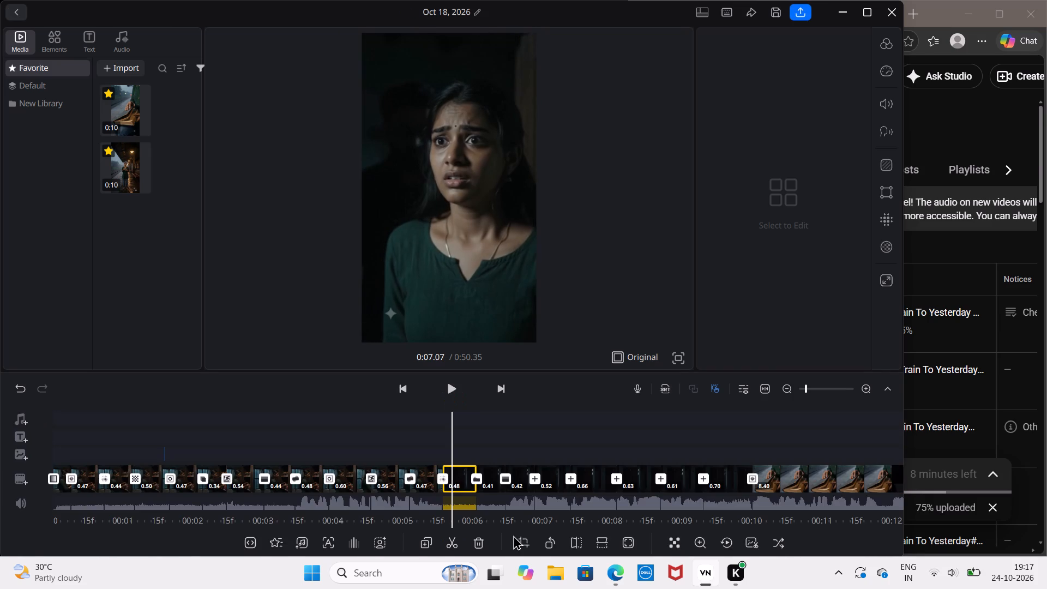
Add a 0.2 s Pixelate transition between the 0.42 and 0.52 s pieces and a 0.3 s Wipe transition between the 0.52 and 0.66 s pieces.
click(532, 479)
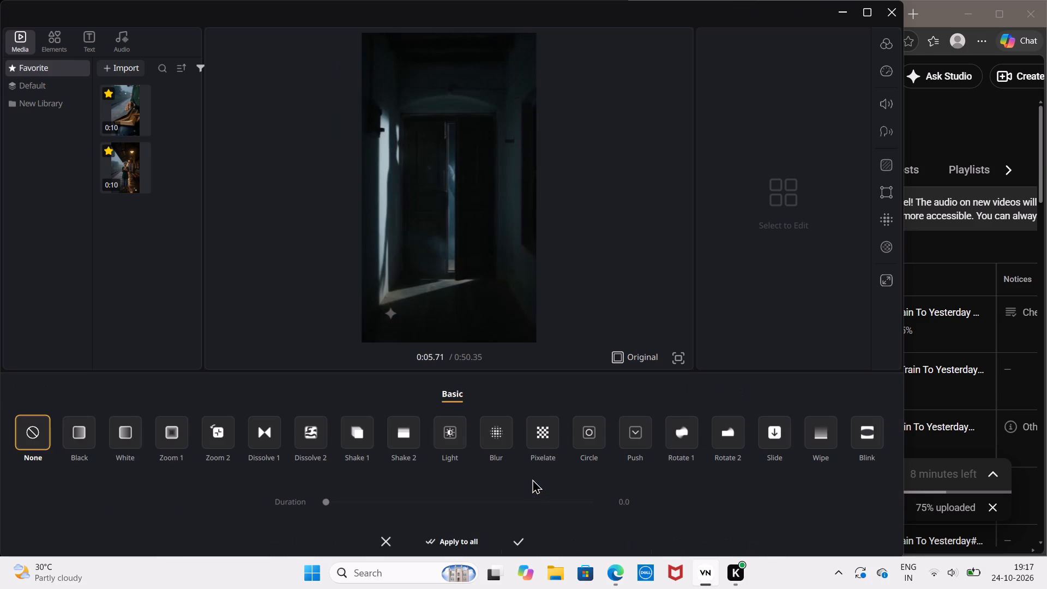
click(540, 430)
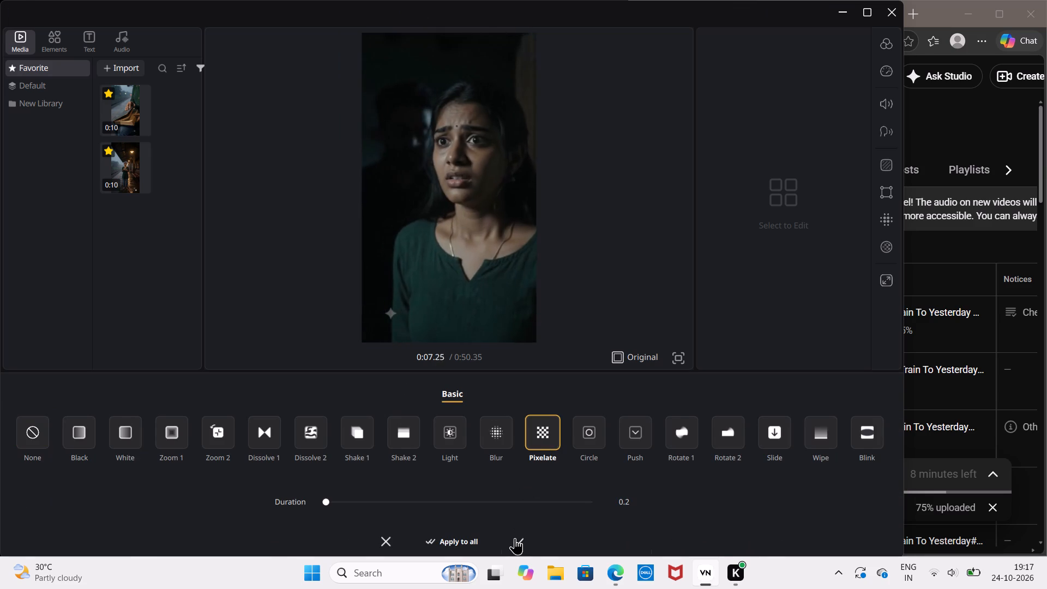
click(515, 538)
click(571, 472)
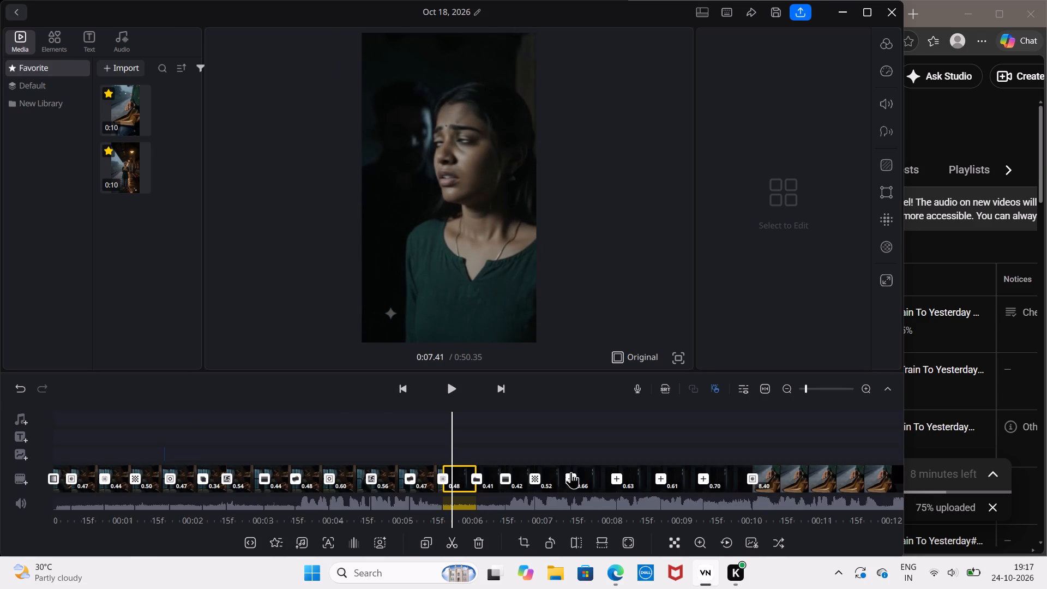
click(823, 420)
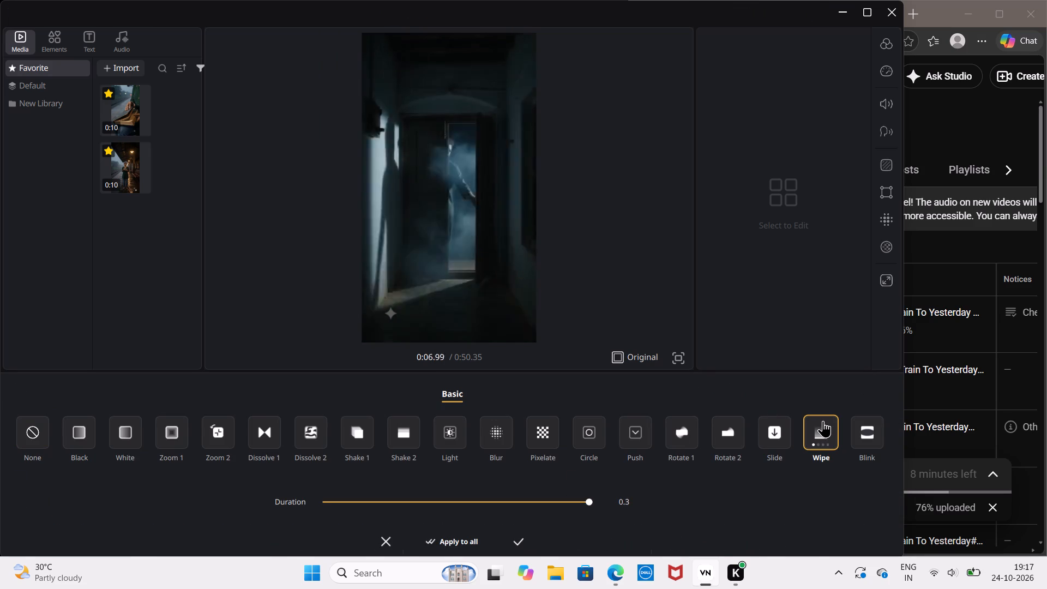
click(510, 537)
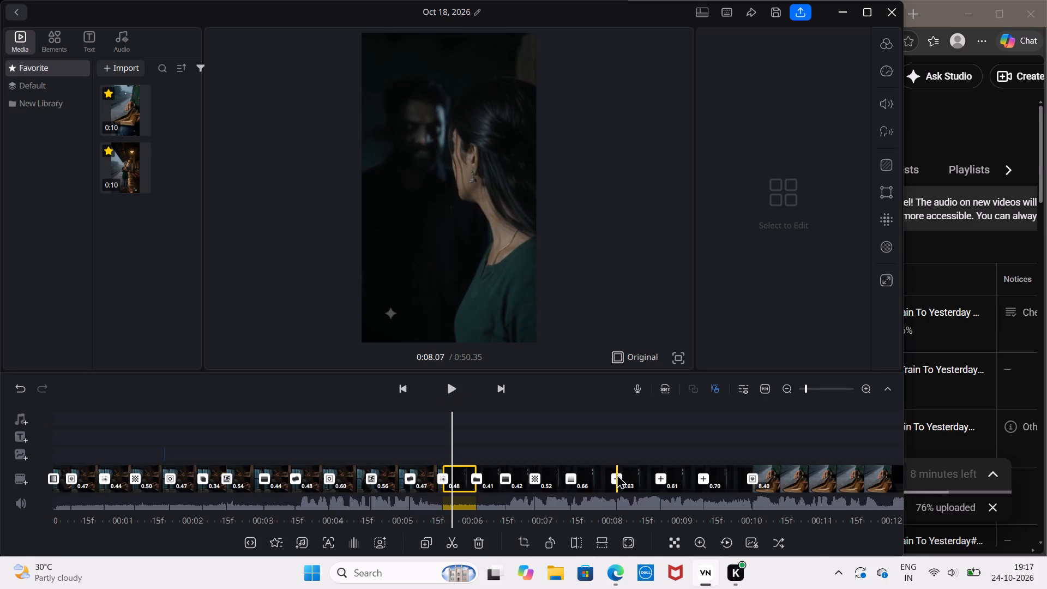
Add a 0.4 s Blink transition between the 0.66 and 0.63 s pieces and a 0.6 s Shake 1 transition between the 0.63 and 0.61 s pieces.
click(617, 474)
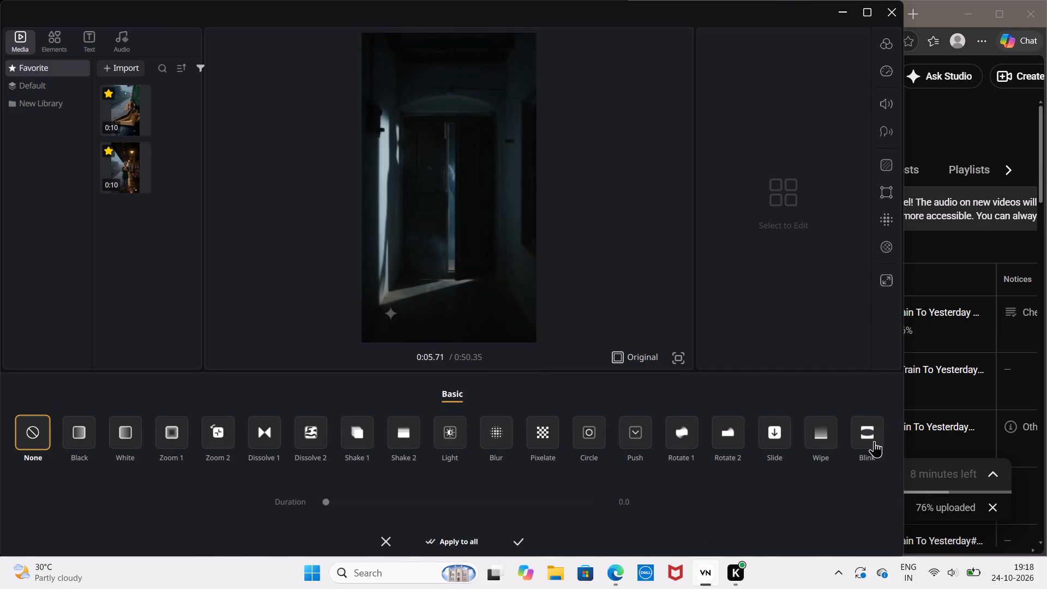
click(874, 441)
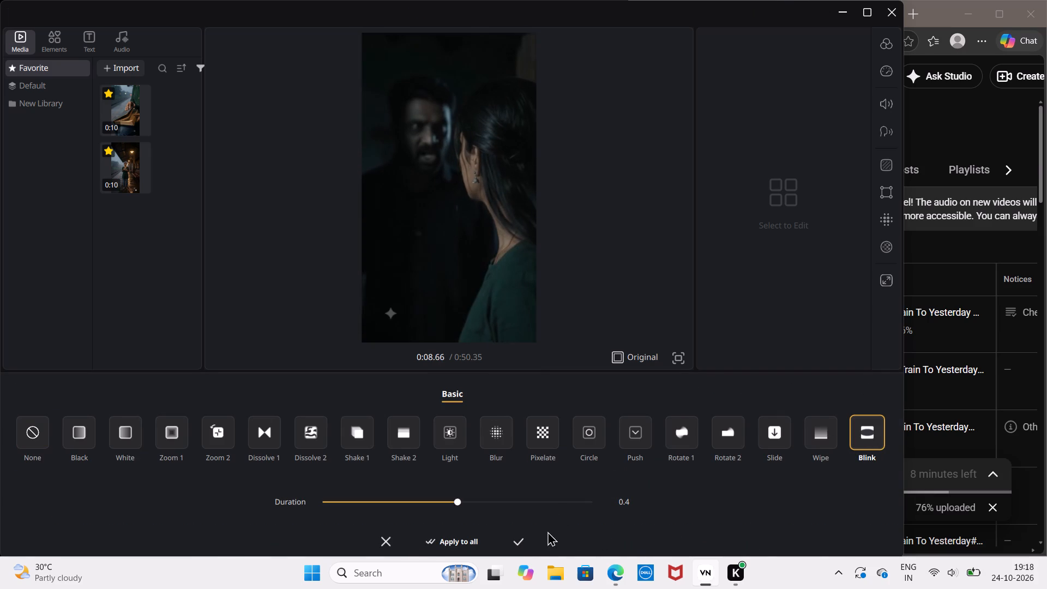
click(514, 537)
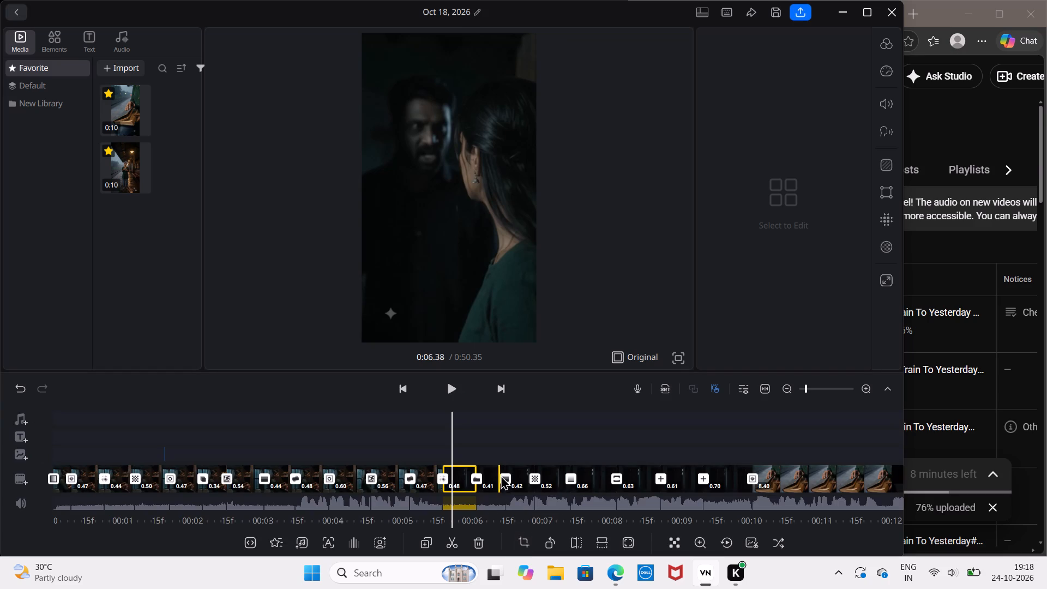
click(659, 476)
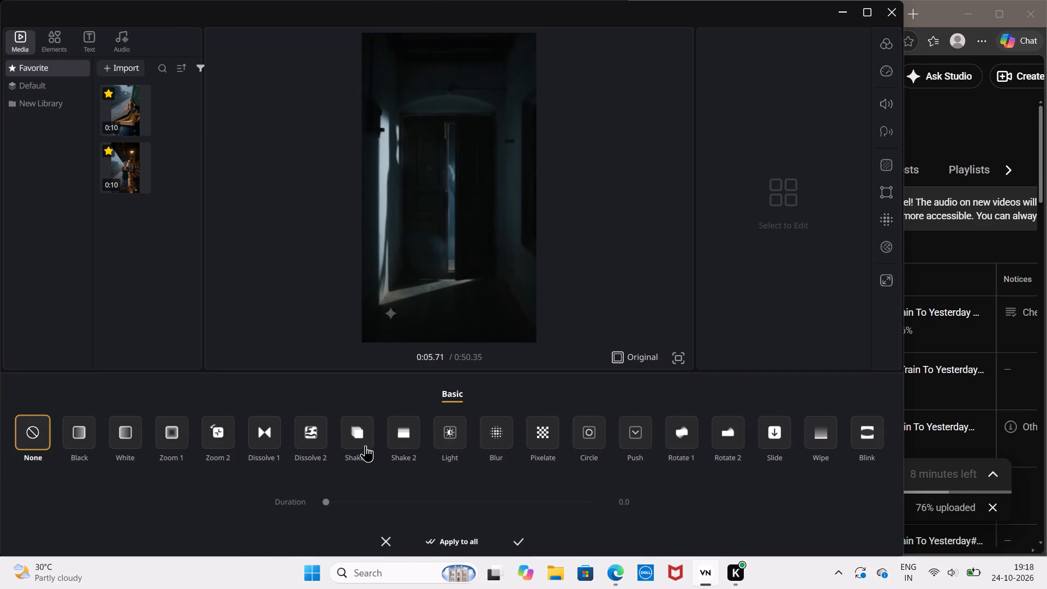
click(352, 436)
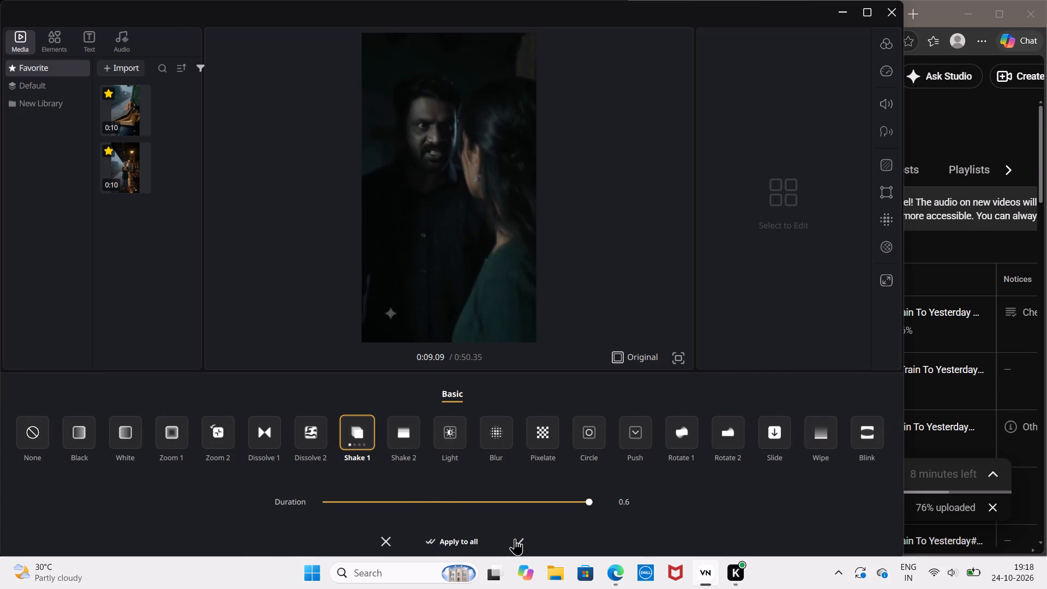
click(515, 538)
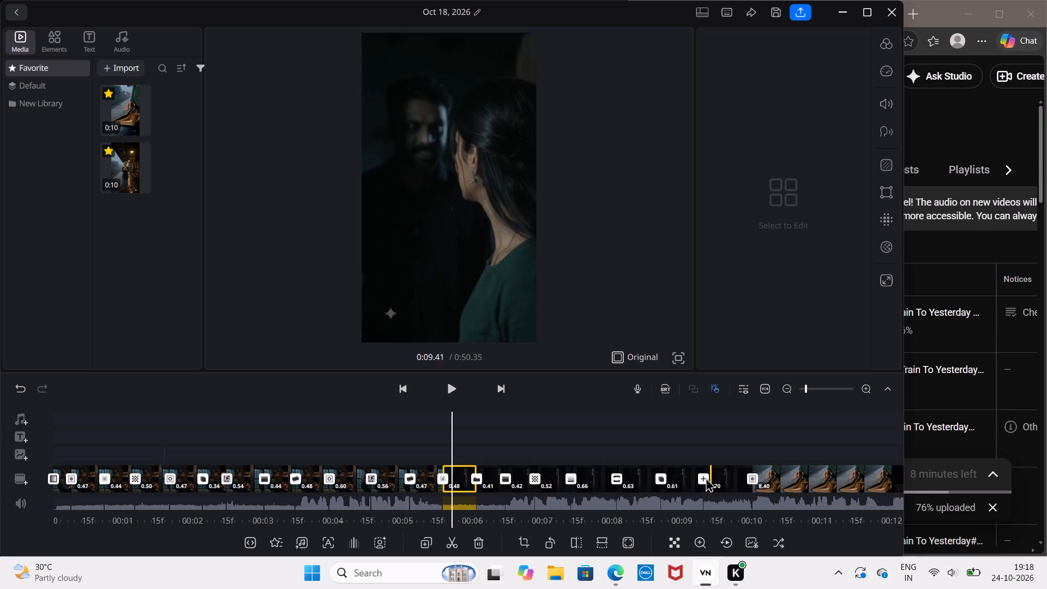
Add a 0.6 s Horizontal transition between the 0.61 and 0.70 s pieces.
click(705, 478)
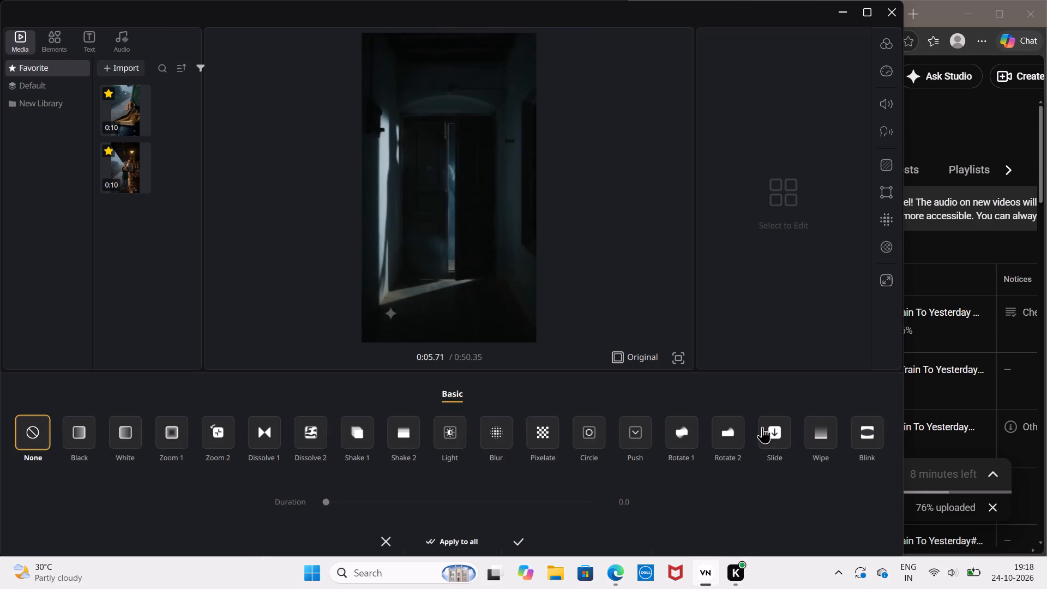
scroll(760, 428, left, 4)
click(760, 428)
scroll(760, 428, left, 20)
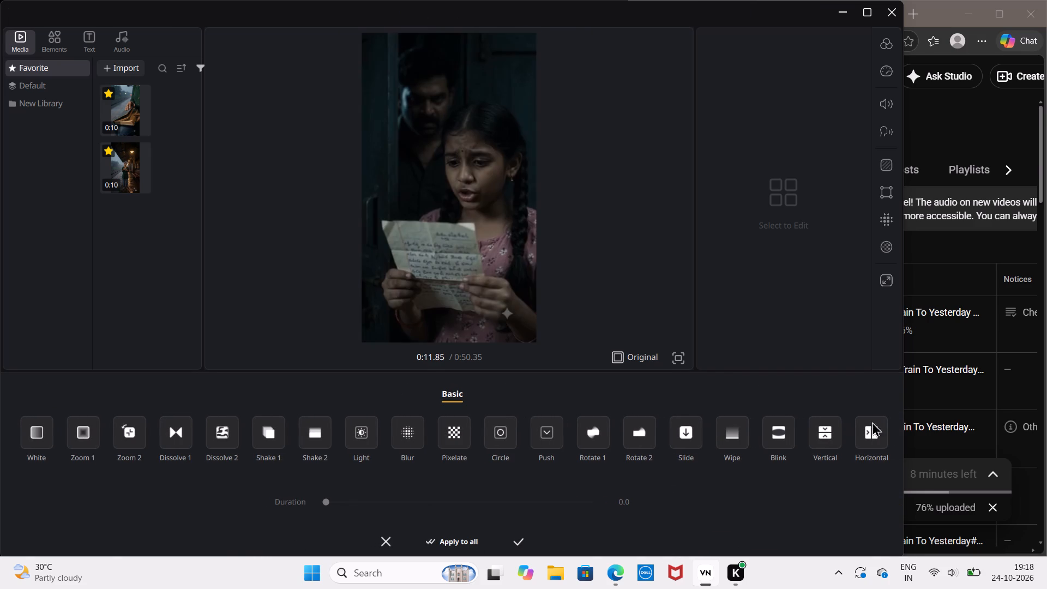
click(876, 437)
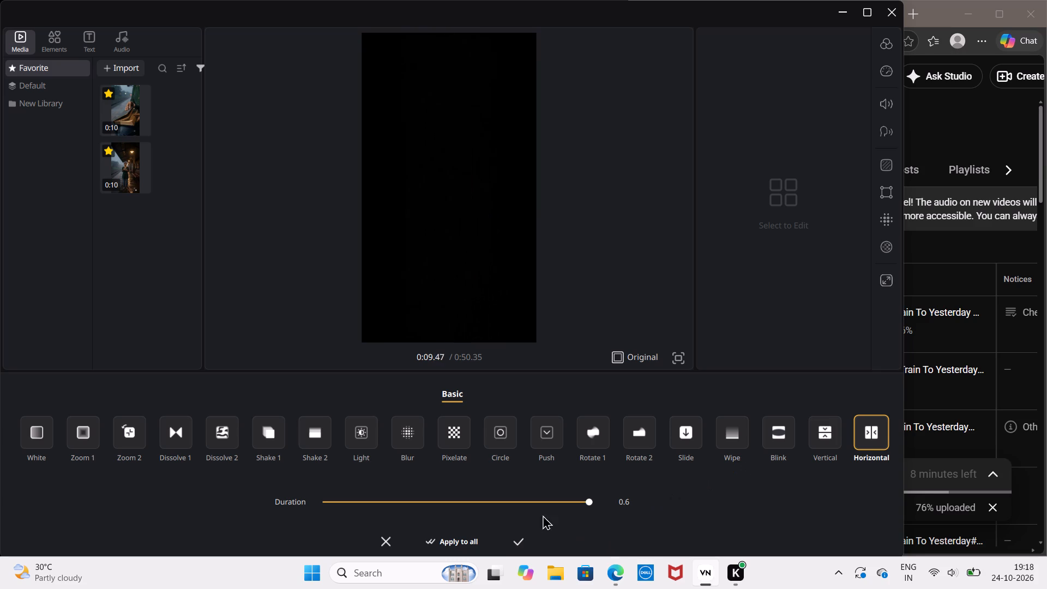
click(515, 539)
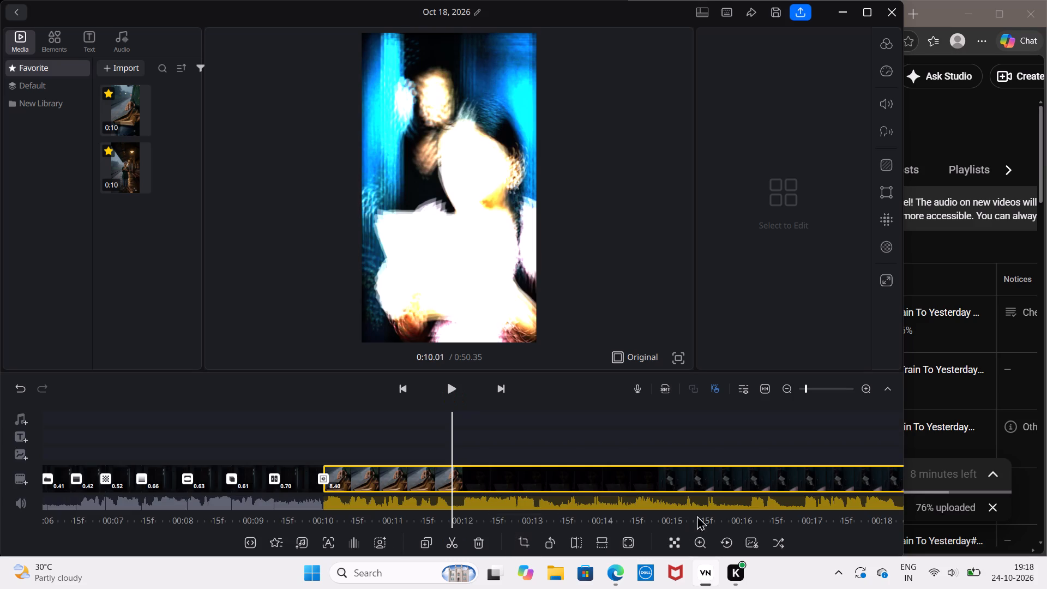
Split the 8.40 s clip of the girl reading a letter near its start, at 0:10.20.
click(368, 473)
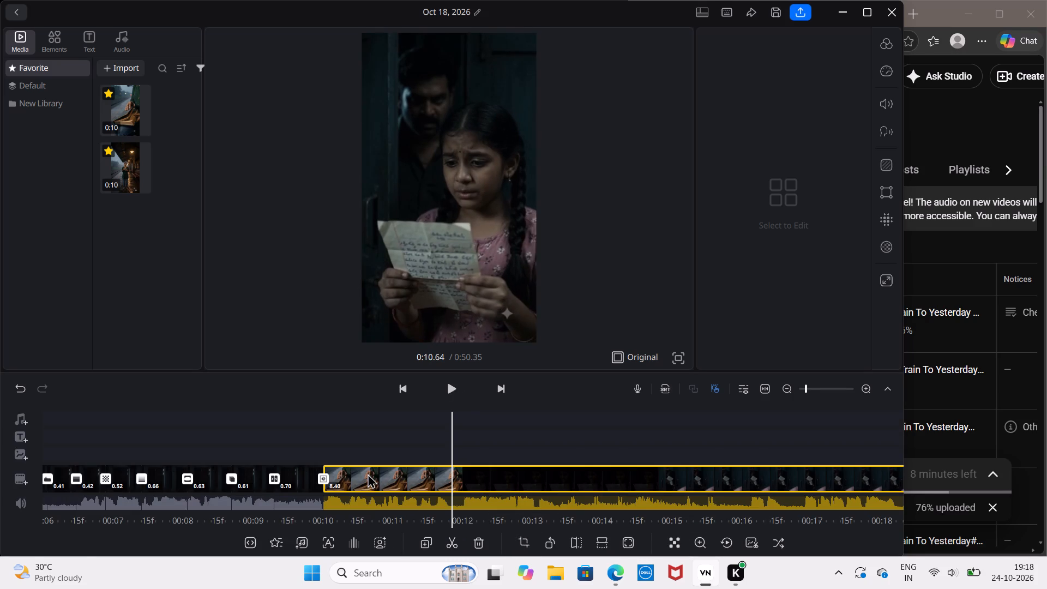
click(368, 473)
double_click(368, 473)
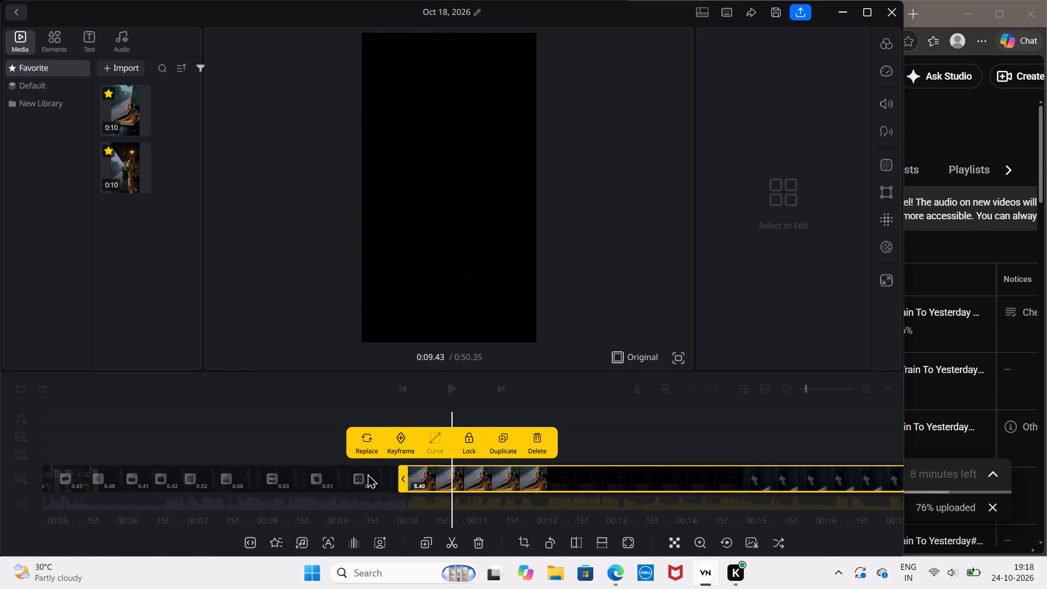
double_click(464, 481)
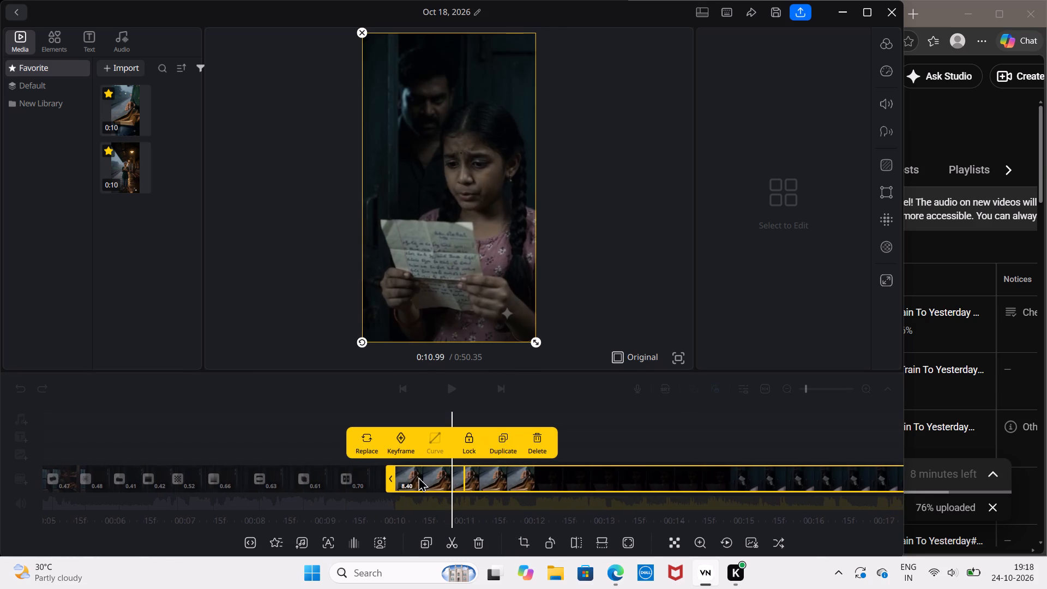
double_click(426, 475)
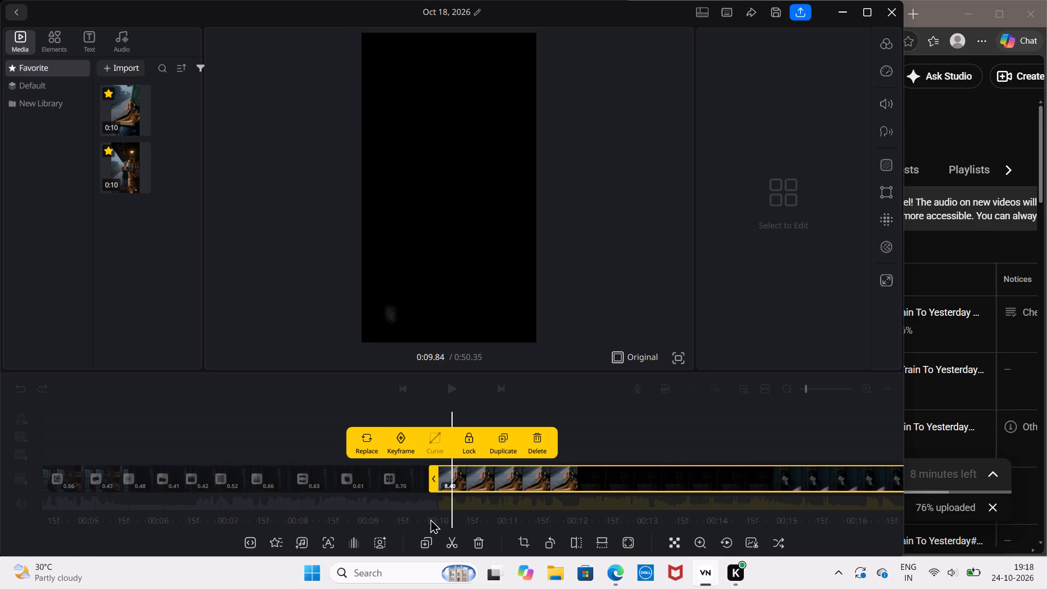
click(451, 533)
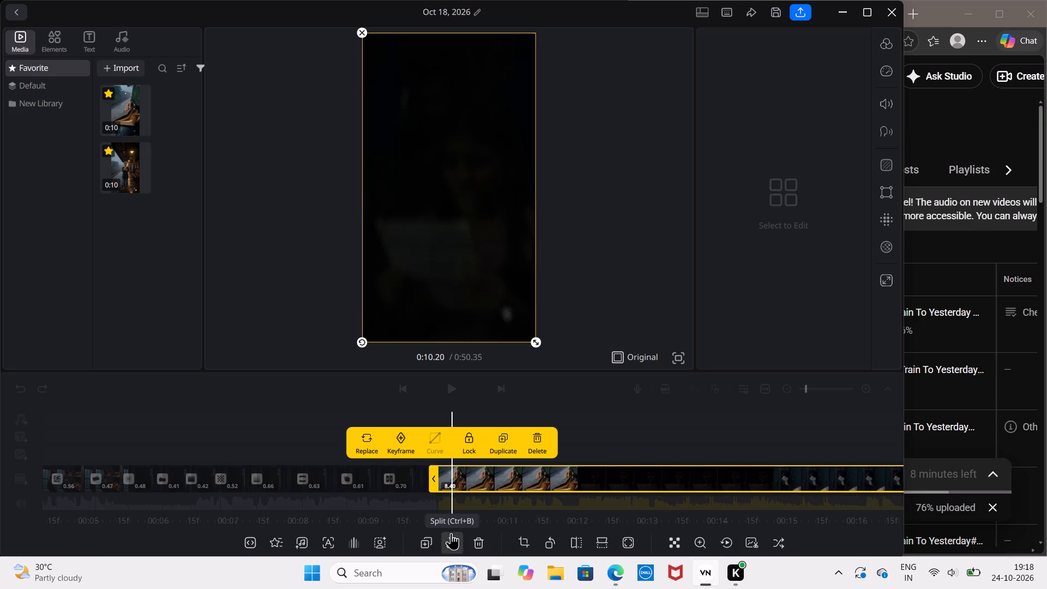
click(451, 533)
Cut a 0.95 s piece off the rest of the letter clip and split it at 0:10.59 into 0.39 and 0.56 s pieces.
double_click(497, 484)
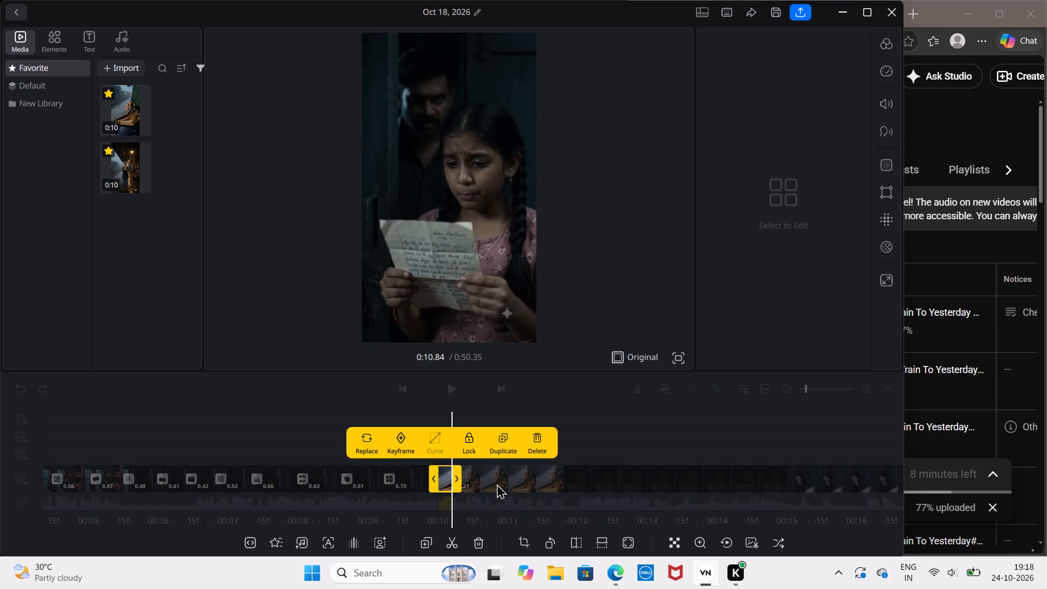
click(452, 538)
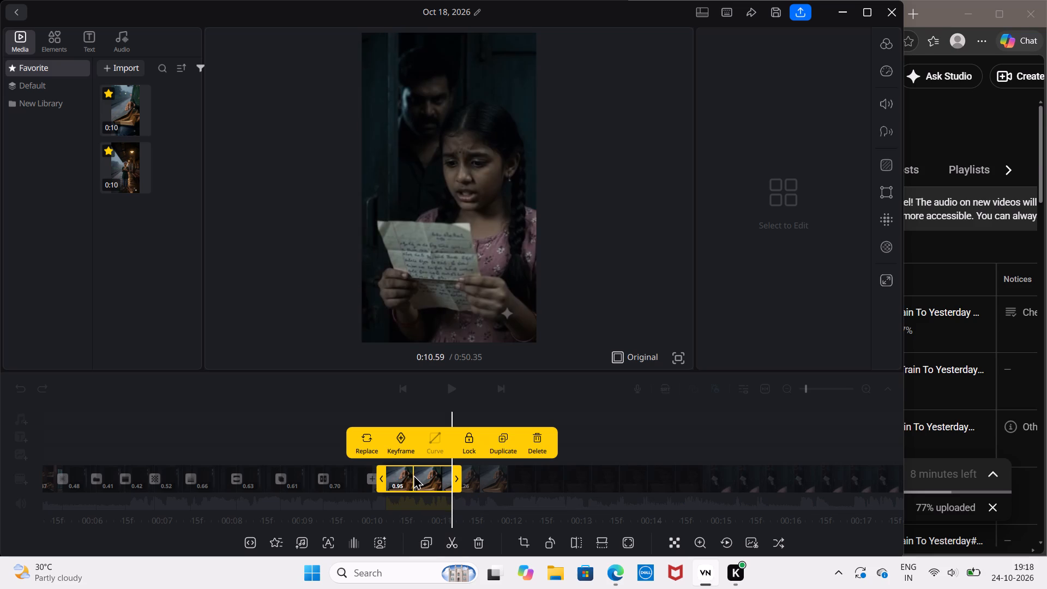
click(413, 474)
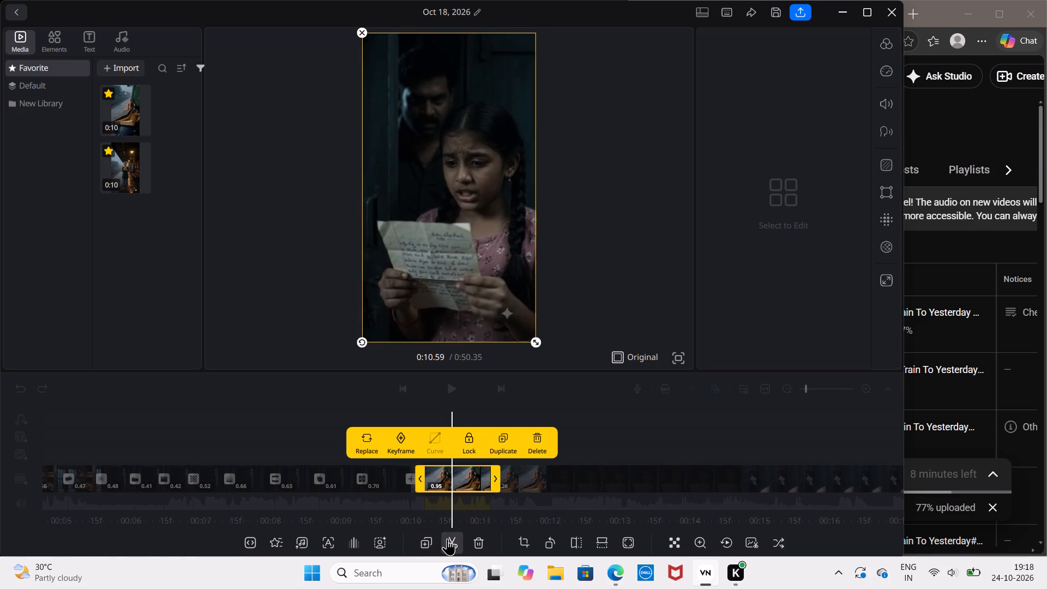
click(447, 538)
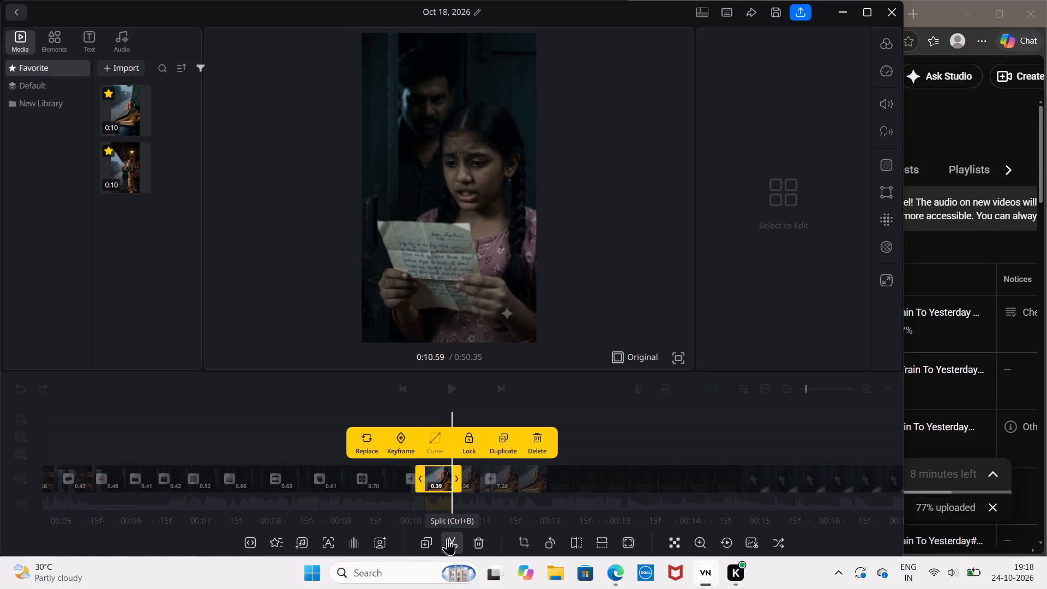
Split the 7.26 s remainder of the letter clip at 0:11.68 and again at 0:12.07.
click(528, 481)
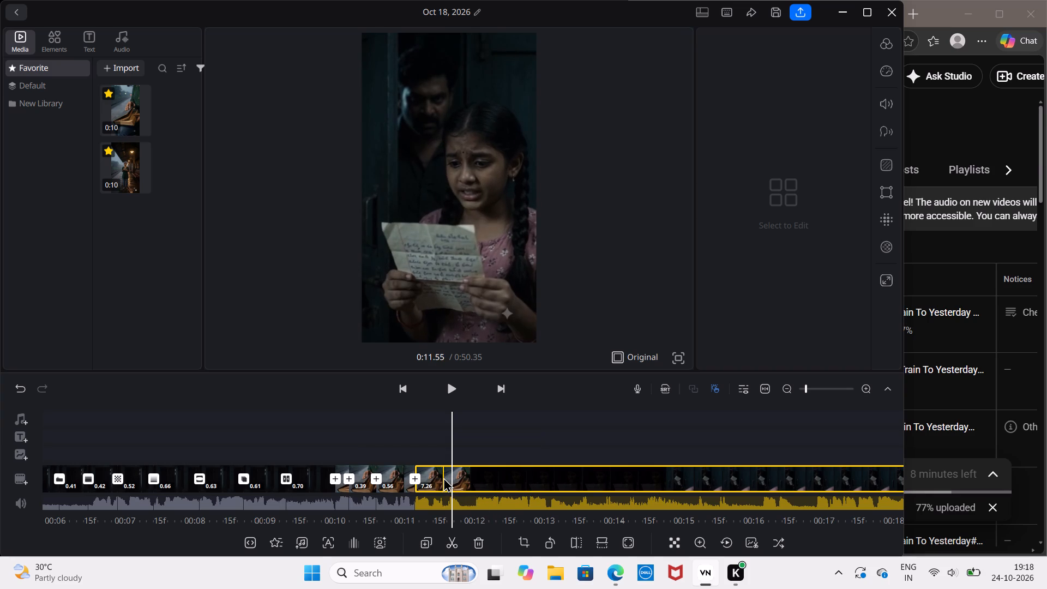
click(443, 477)
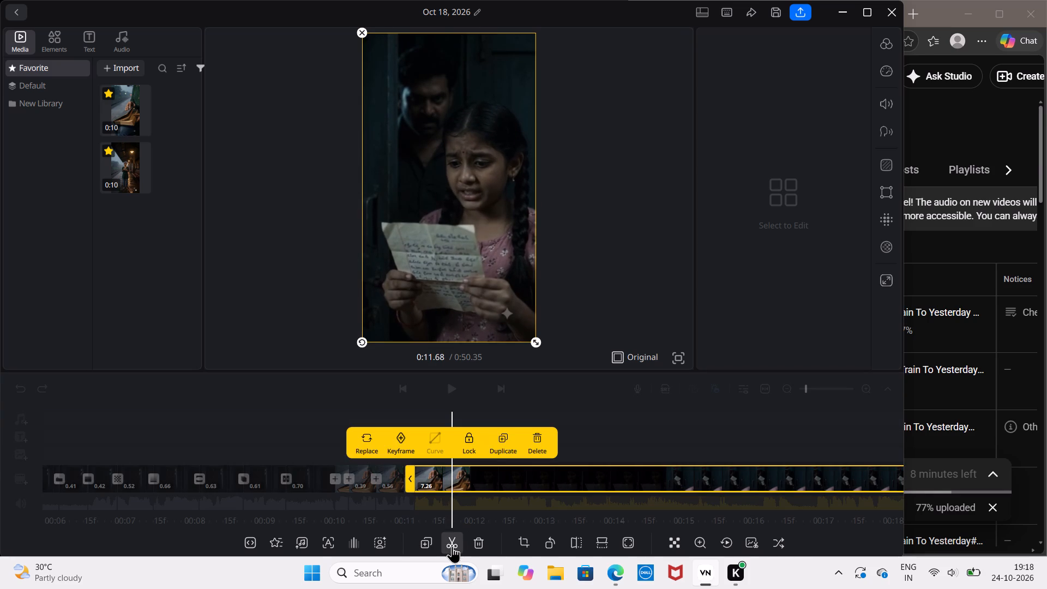
click(452, 546)
click(452, 546)
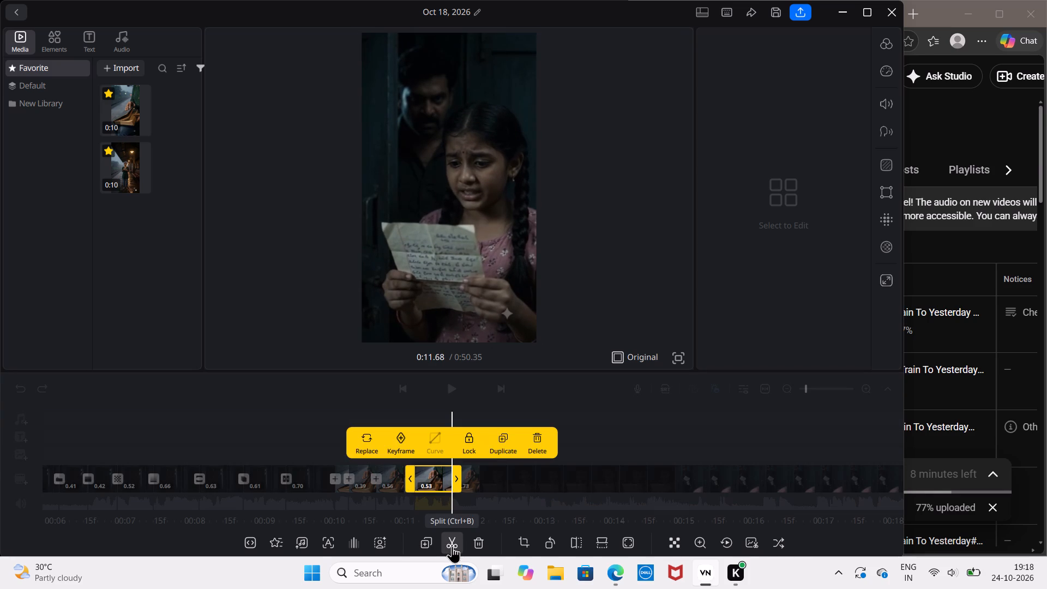
click(479, 480)
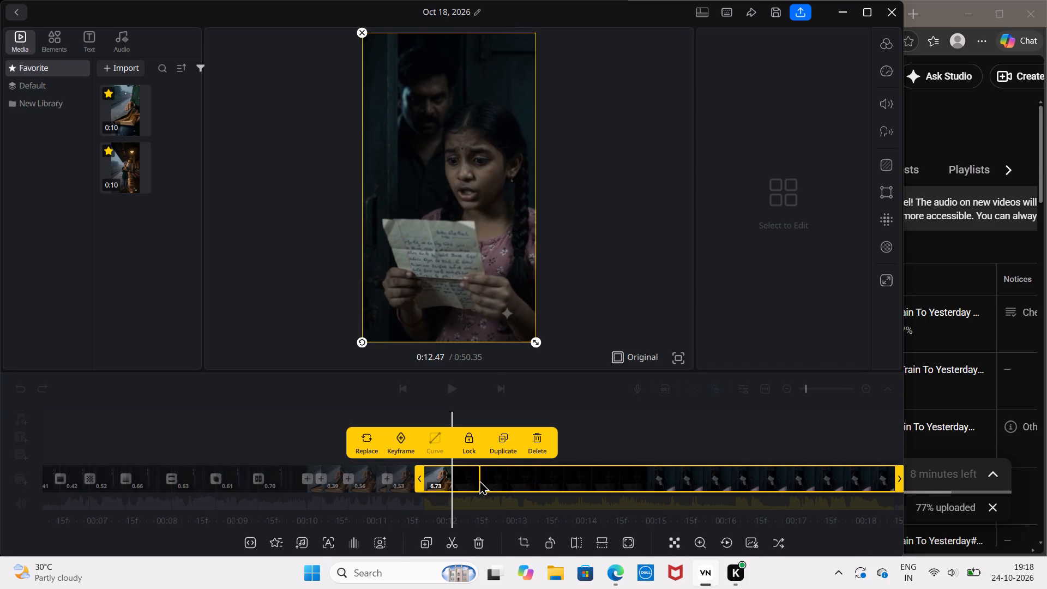
click(450, 536)
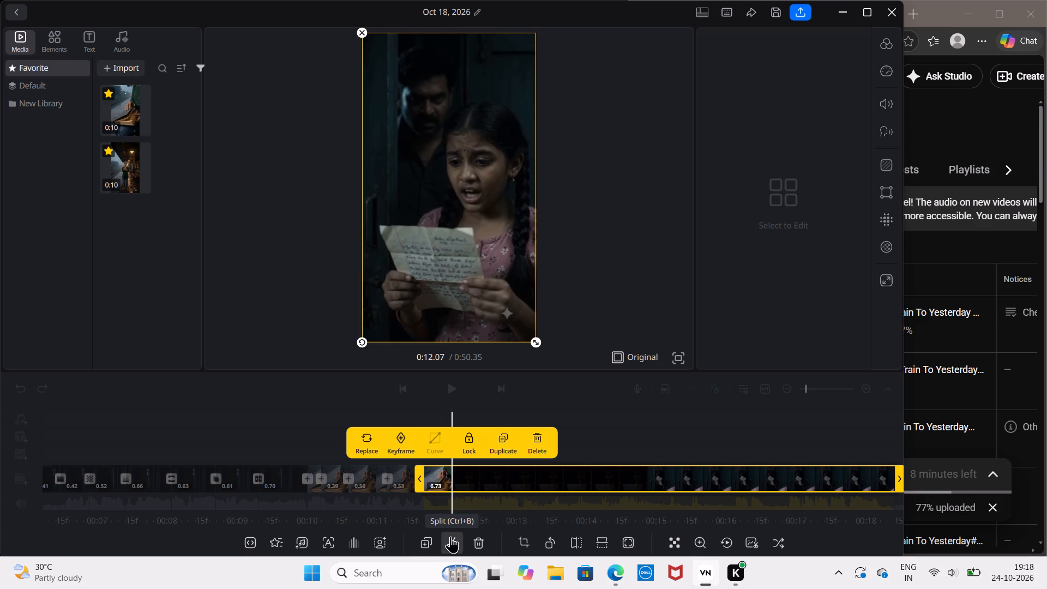
Split the 6.34 s remainder of the letter clip at 0:12.38, 0:12.73, 0:13.02, 0:13.33 and 0:13.61.
click(473, 474)
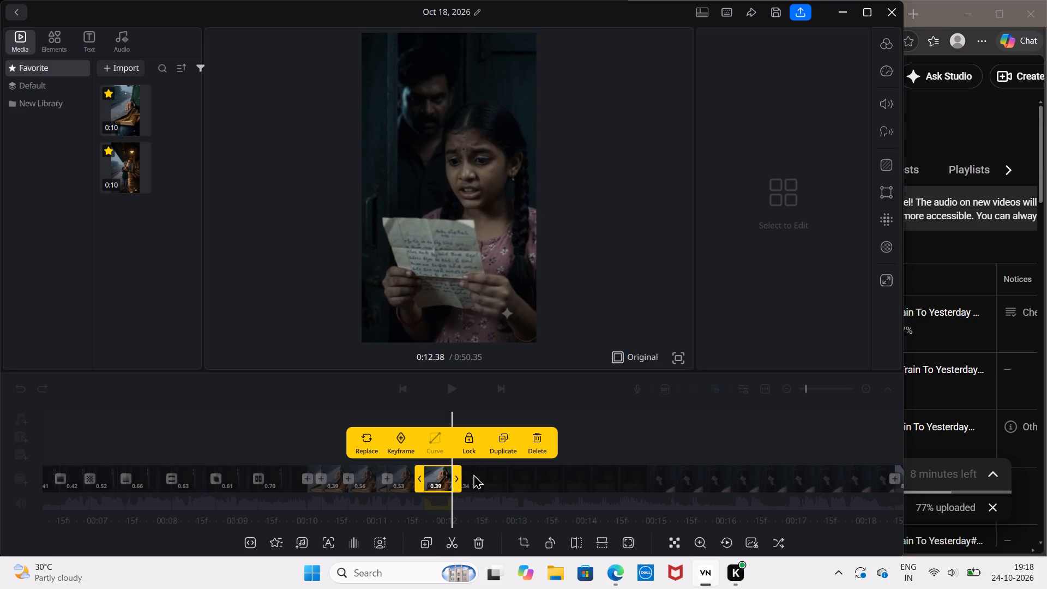
click(451, 547)
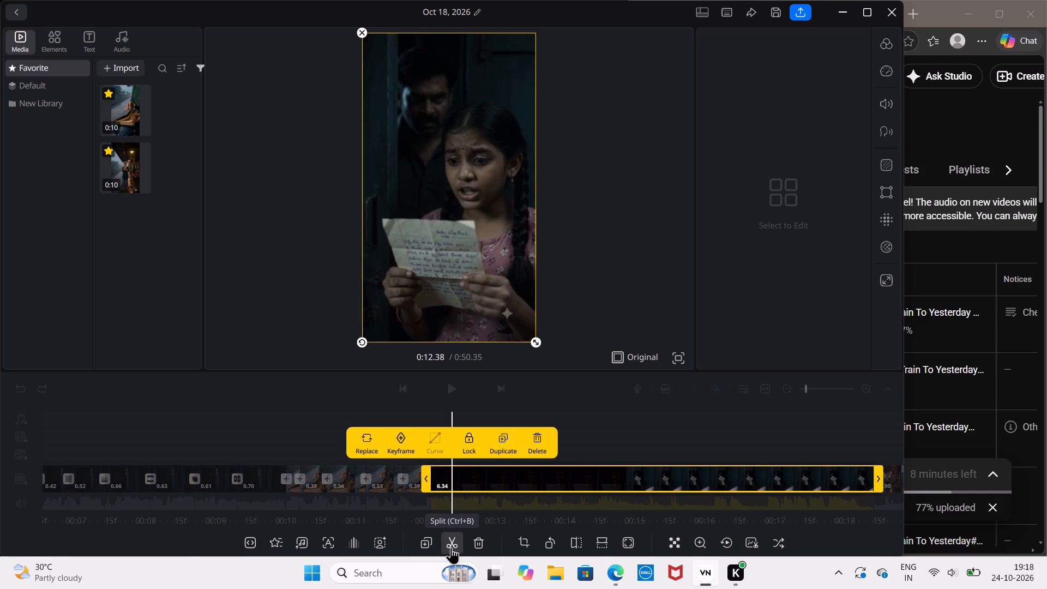
click(477, 469)
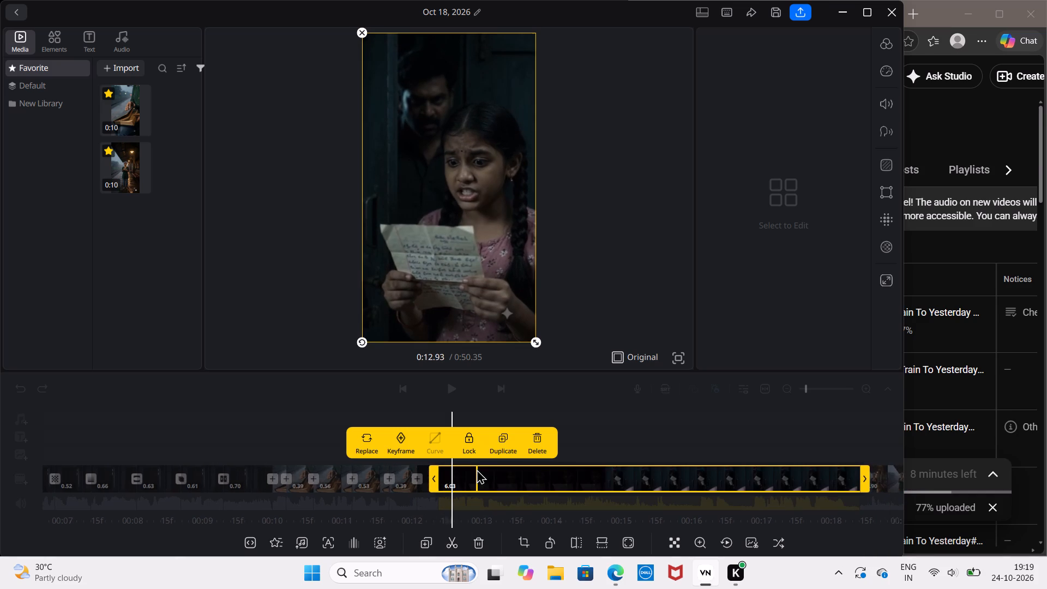
click(452, 537)
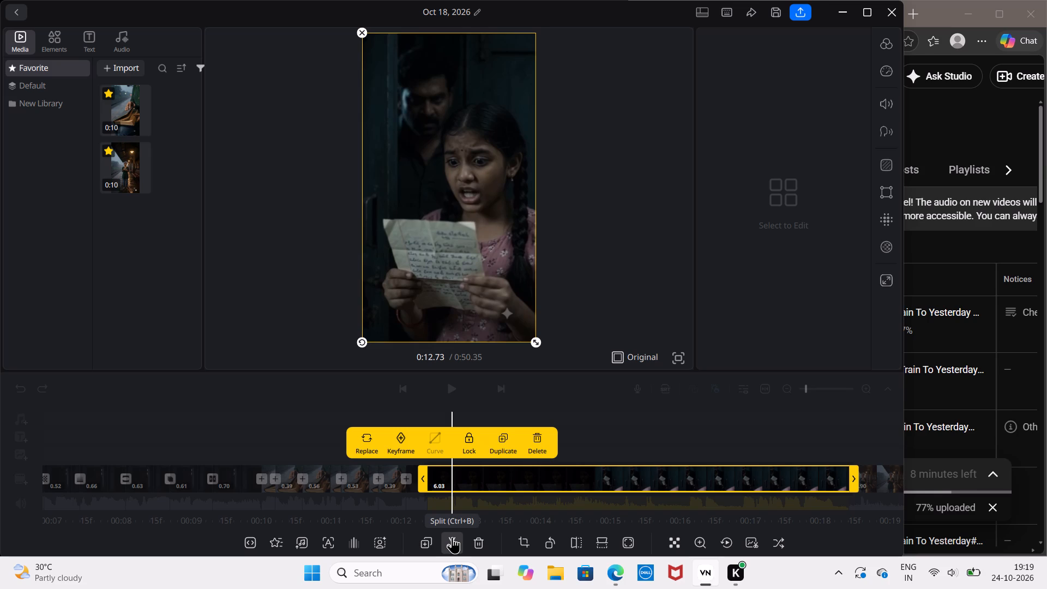
click(472, 482)
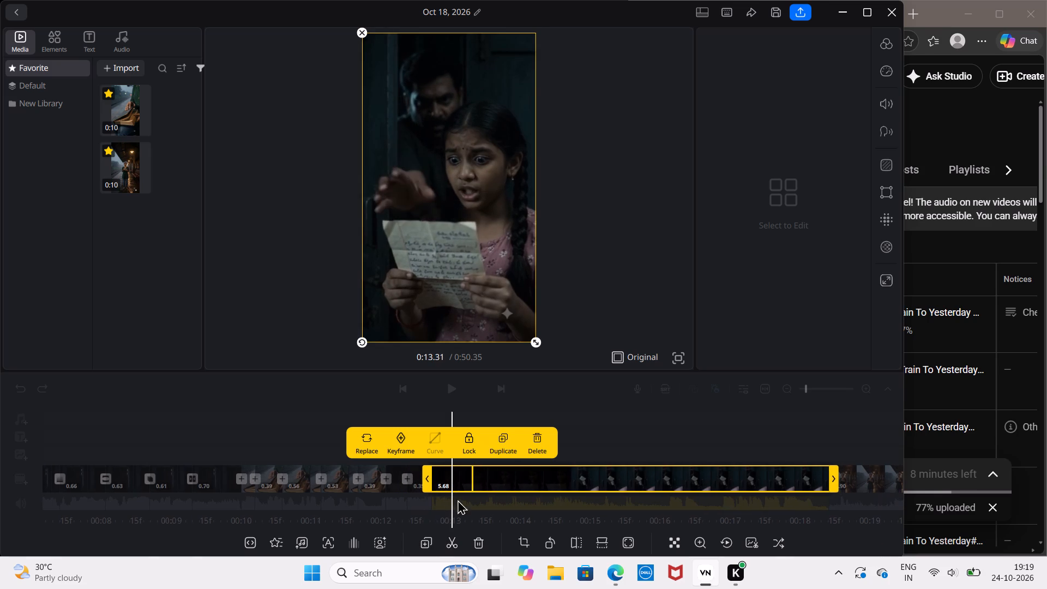
click(447, 536)
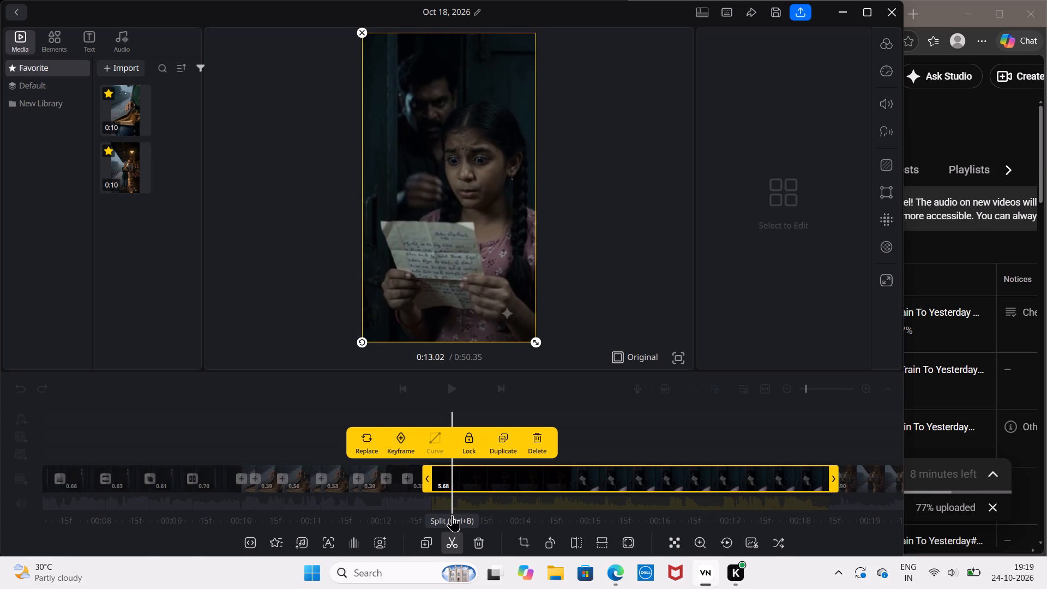
click(473, 472)
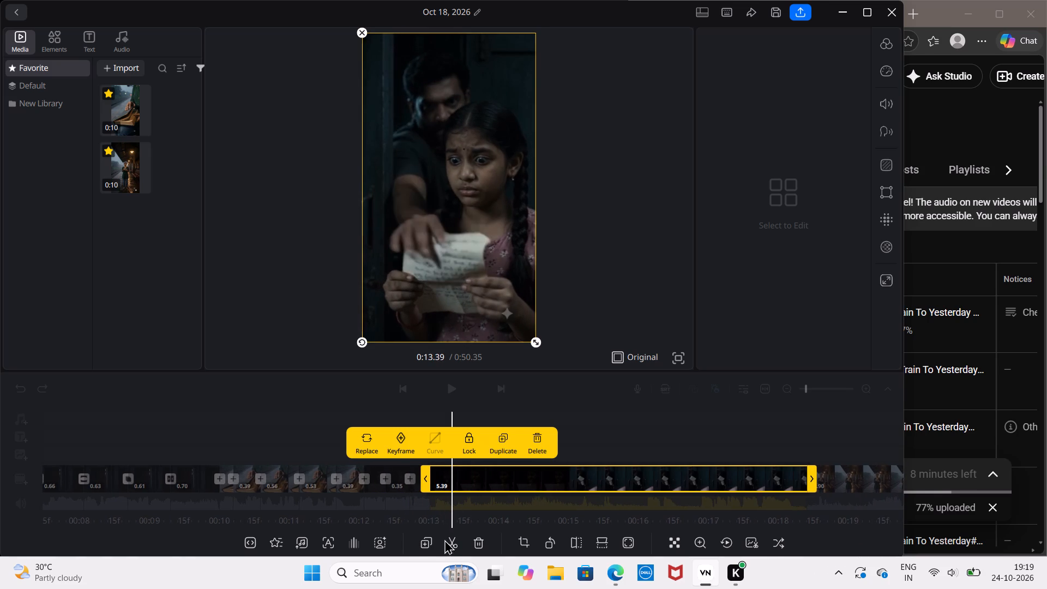
click(449, 542)
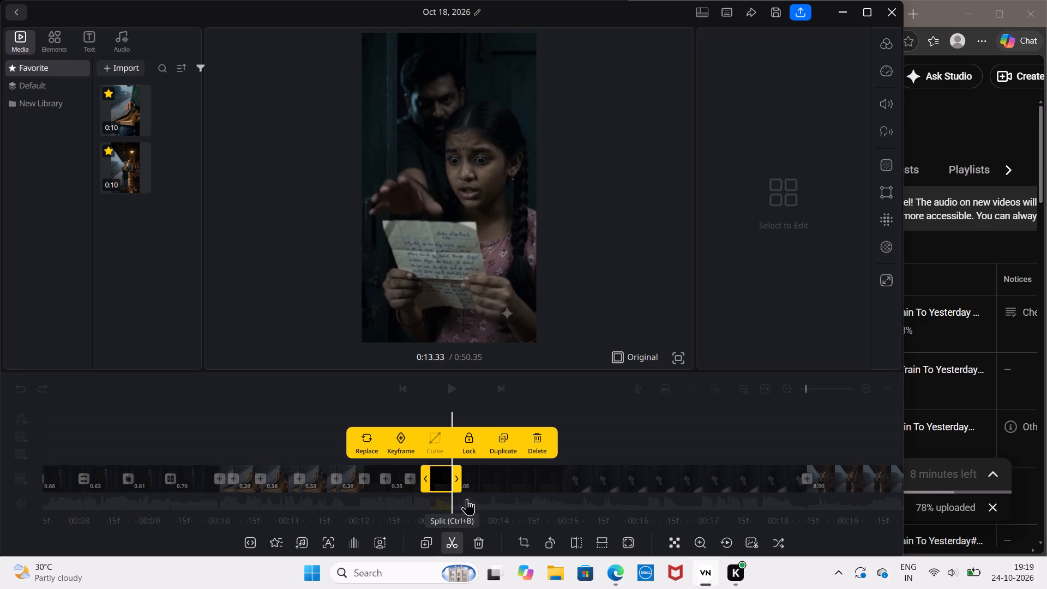
click(472, 481)
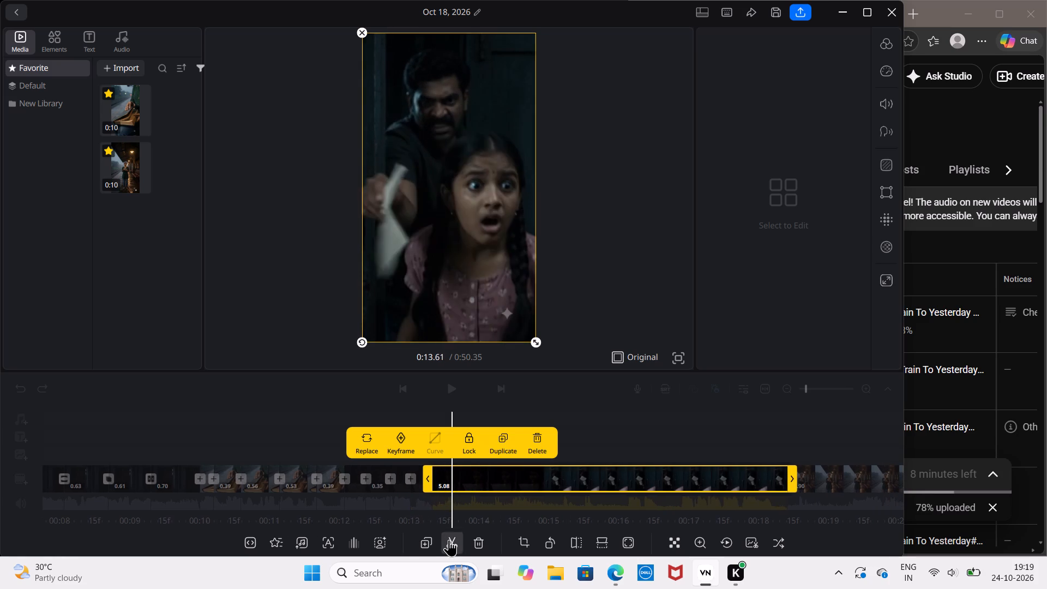
click(449, 539)
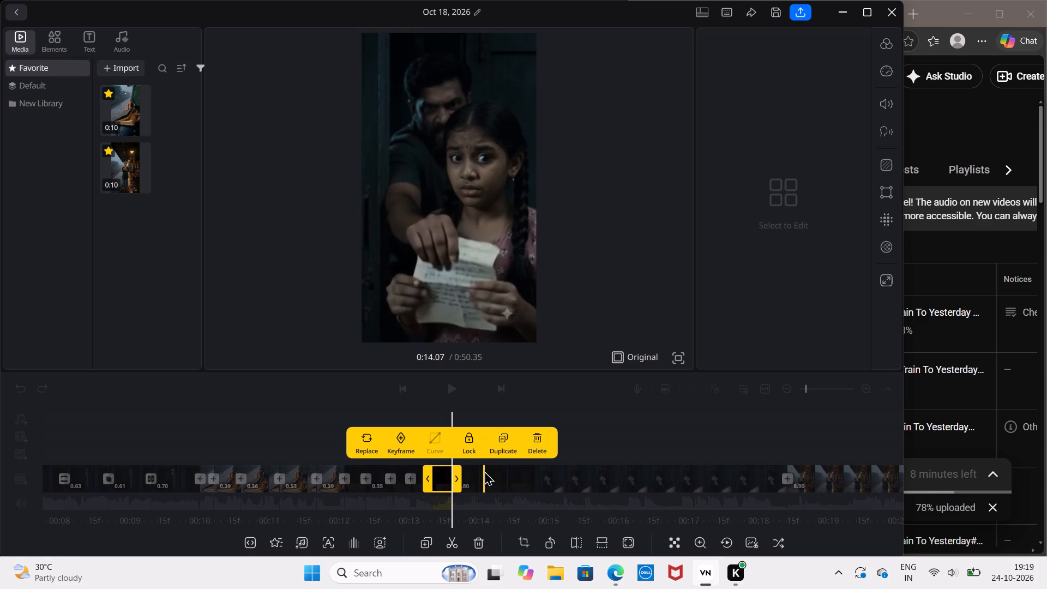
Split the 4.80 s remainder of the same clip at 0:14.07, 0:14.35, 0:14.80, 0:15.32 and 0:15.76.
click(484, 471)
click(454, 539)
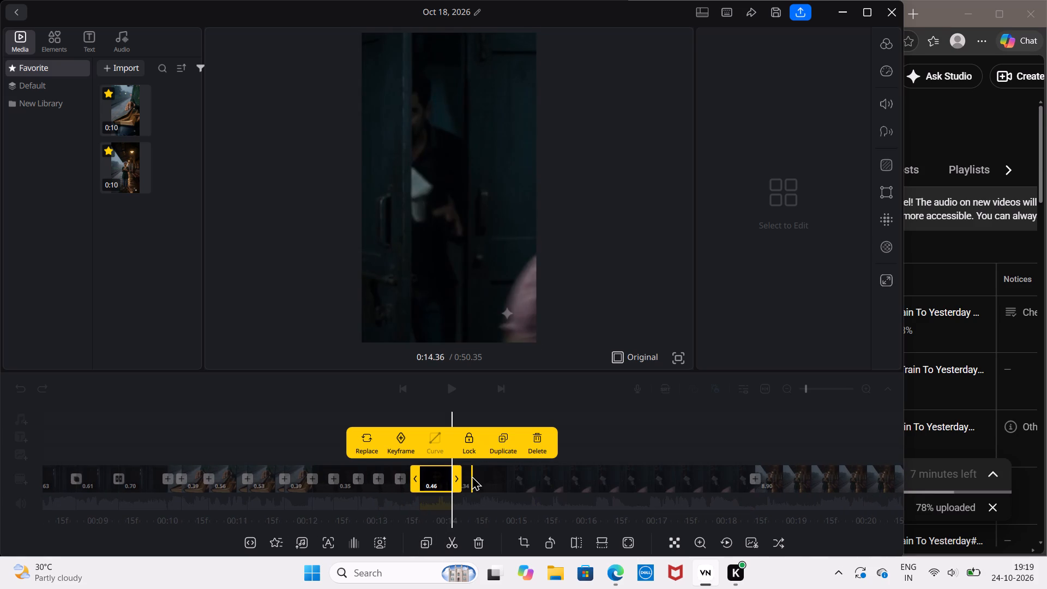
click(472, 476)
click(458, 539)
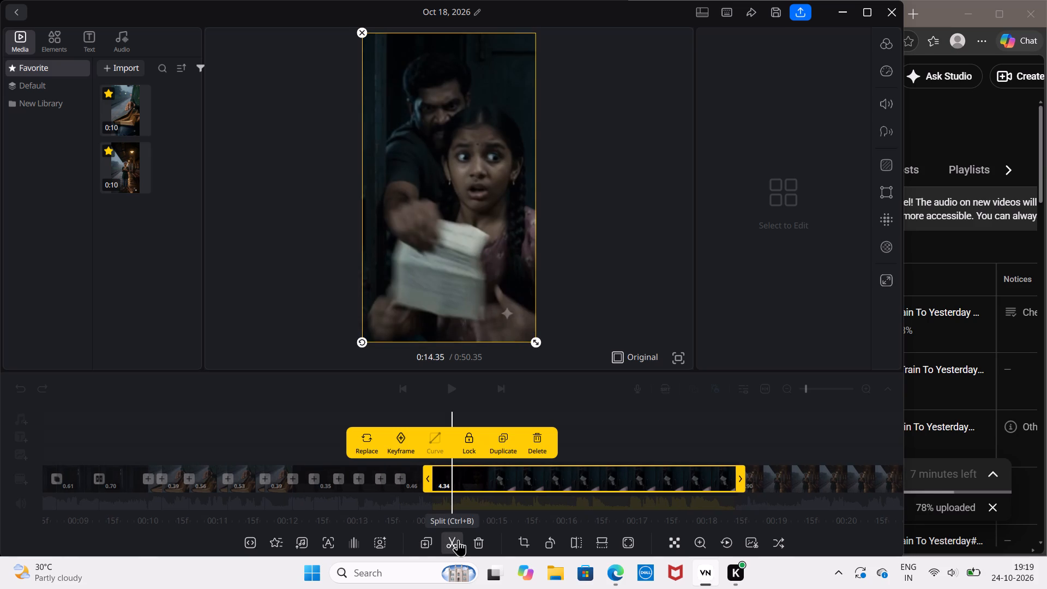
click(483, 486)
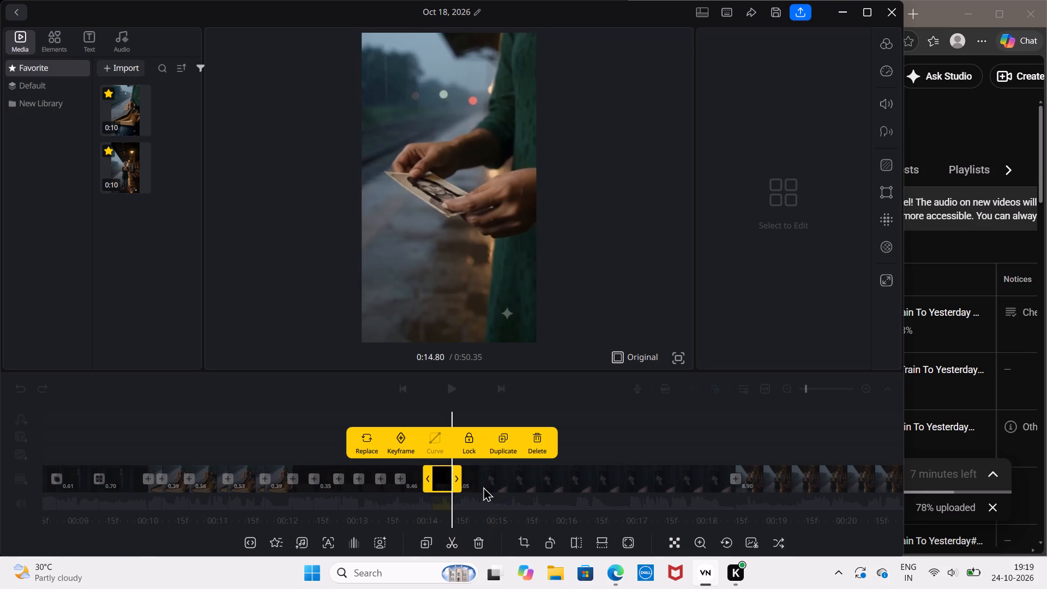
click(453, 536)
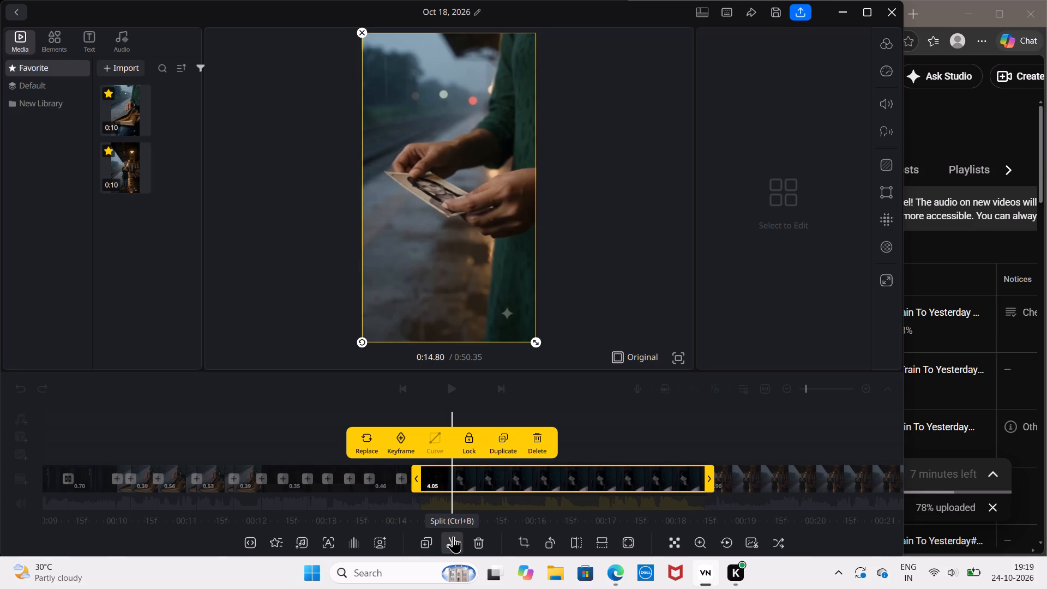
click(488, 473)
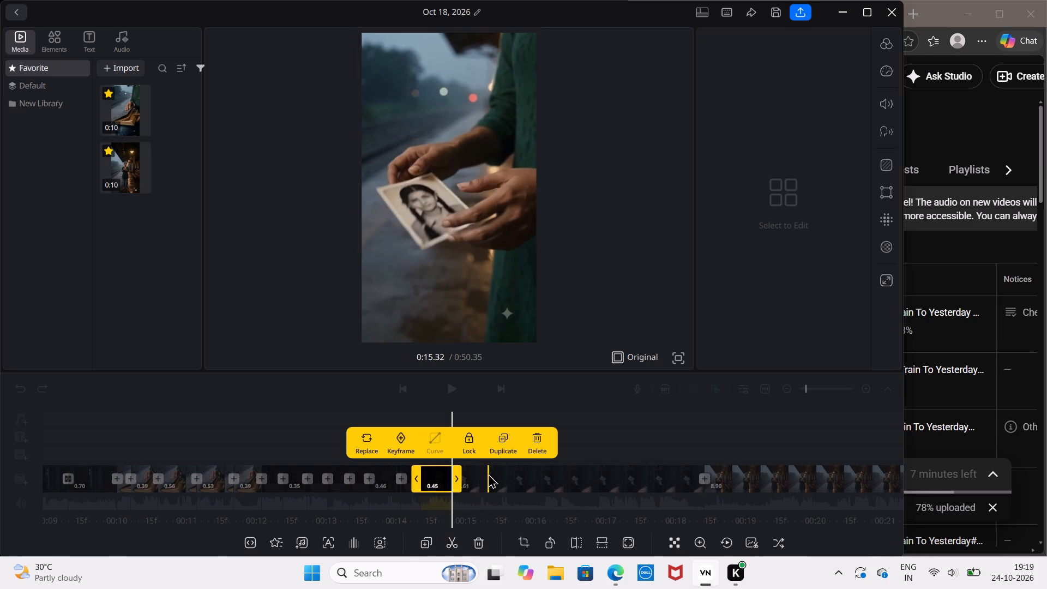
click(456, 540)
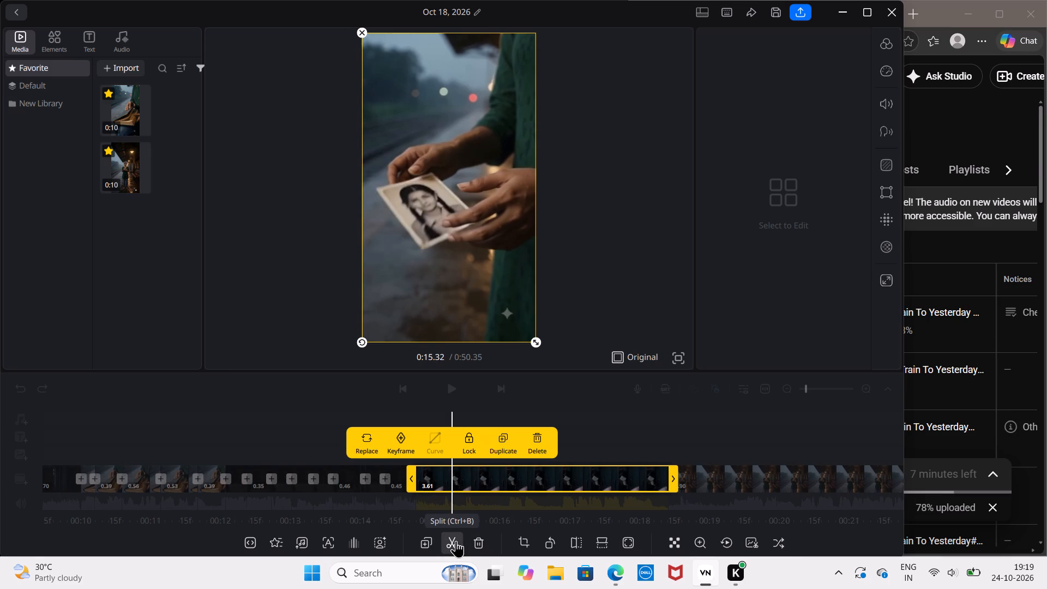
click(483, 476)
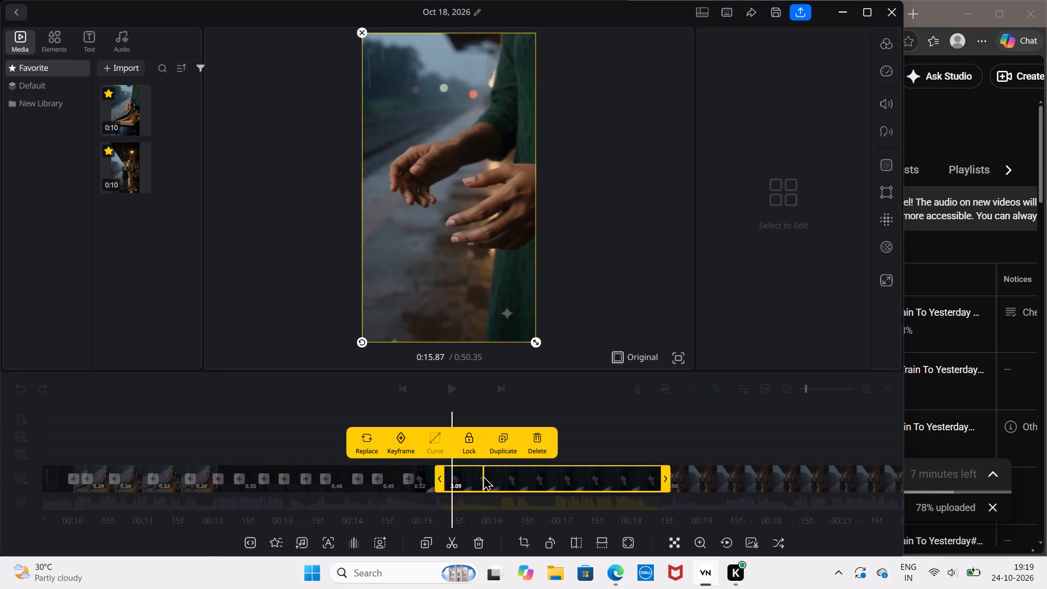
click(450, 532)
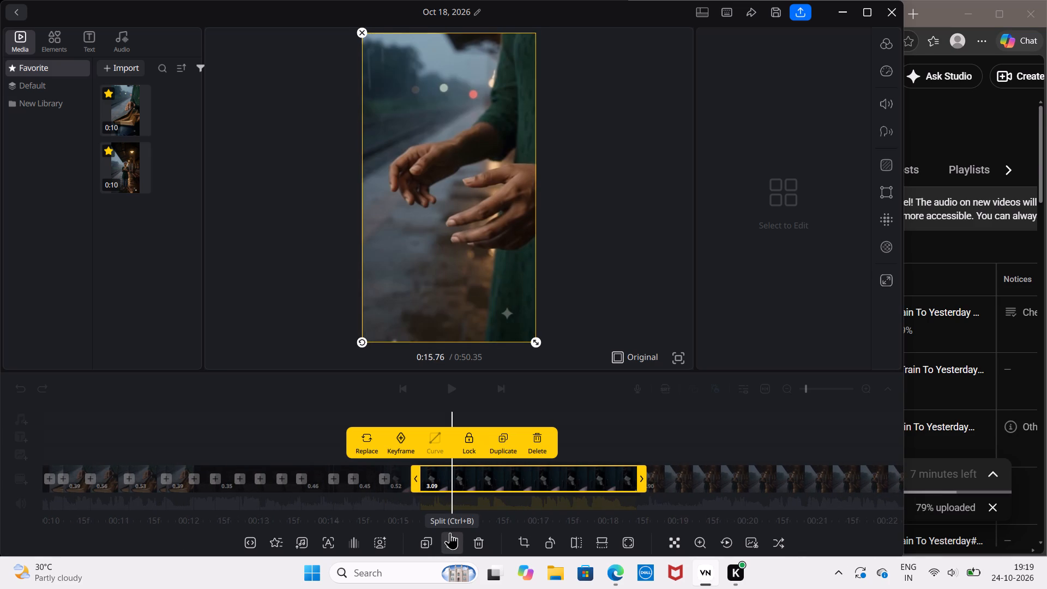
Split the 2.65 s remainder showing the woman's close-up at 0:16.05, 0:16.41 and 0:16.88.
click(472, 472)
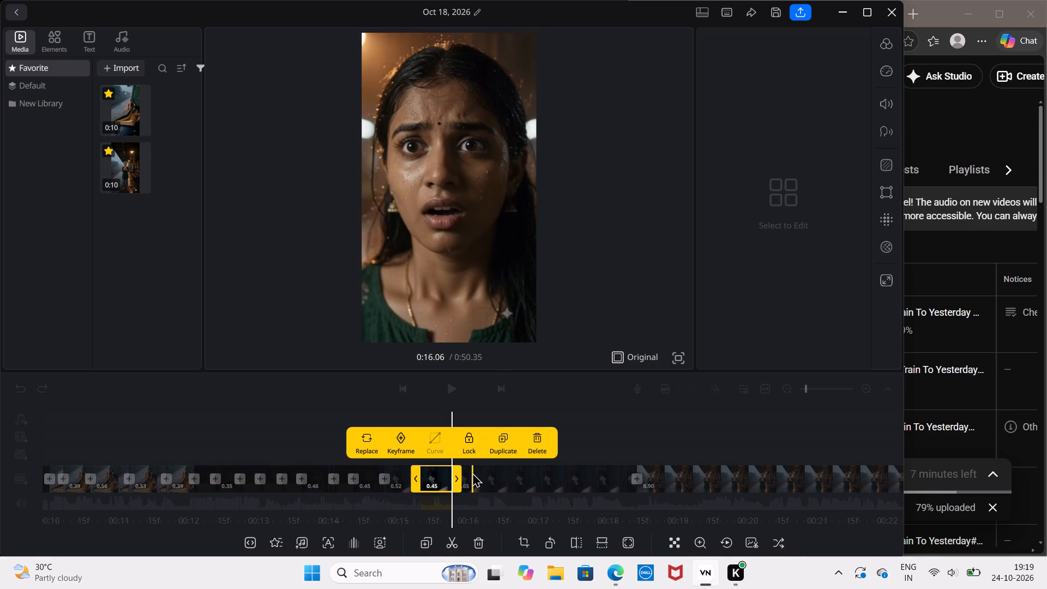
click(452, 537)
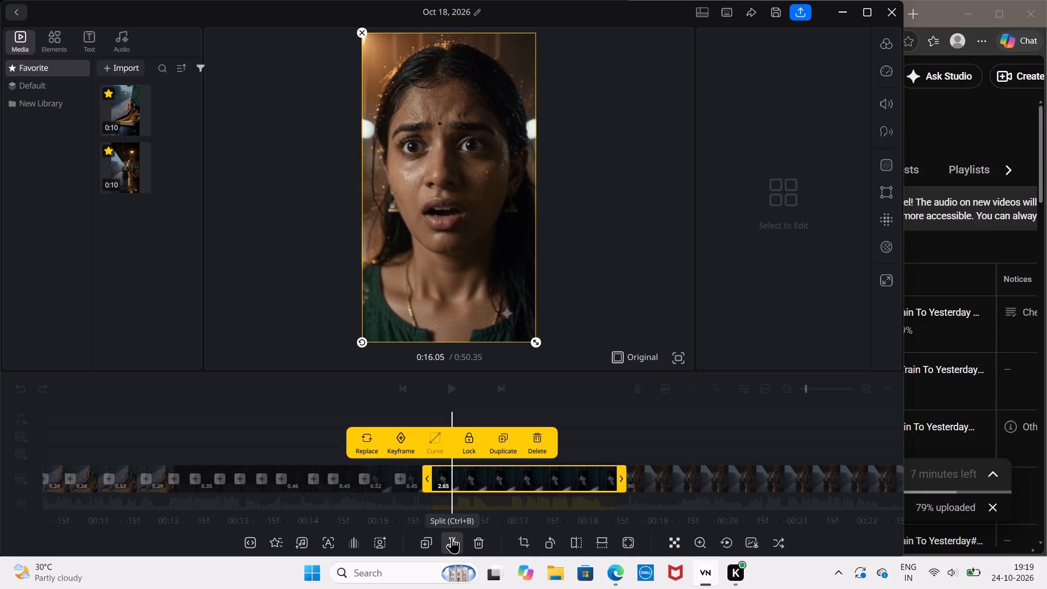
click(477, 478)
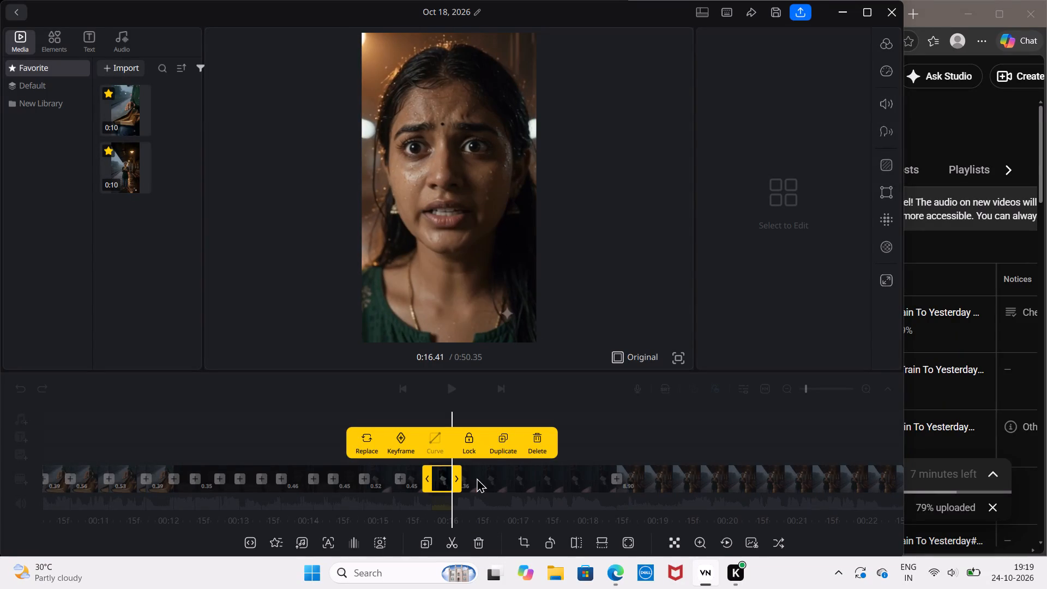
click(458, 539)
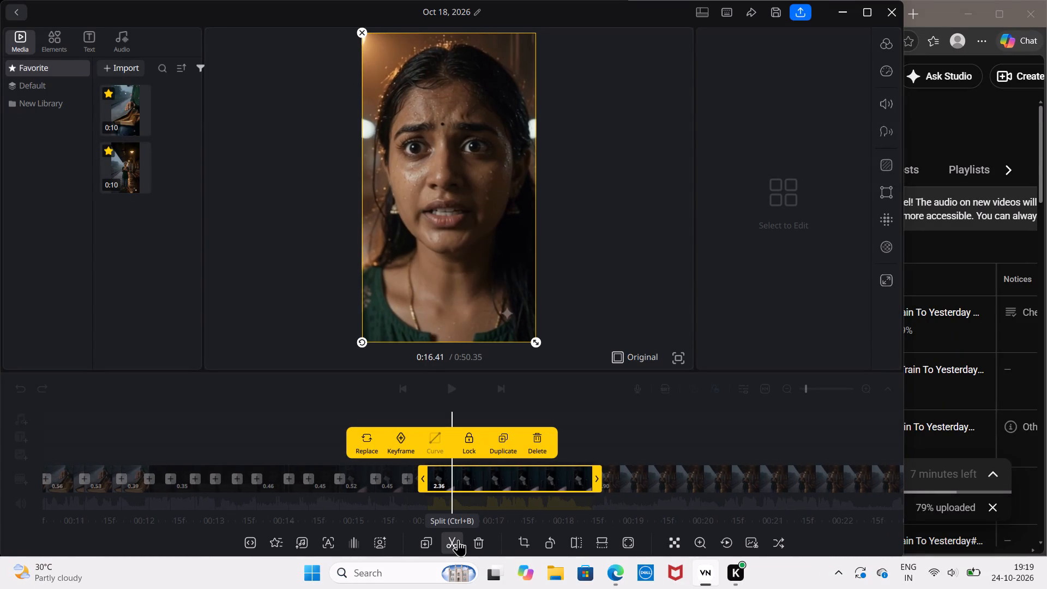
click(485, 478)
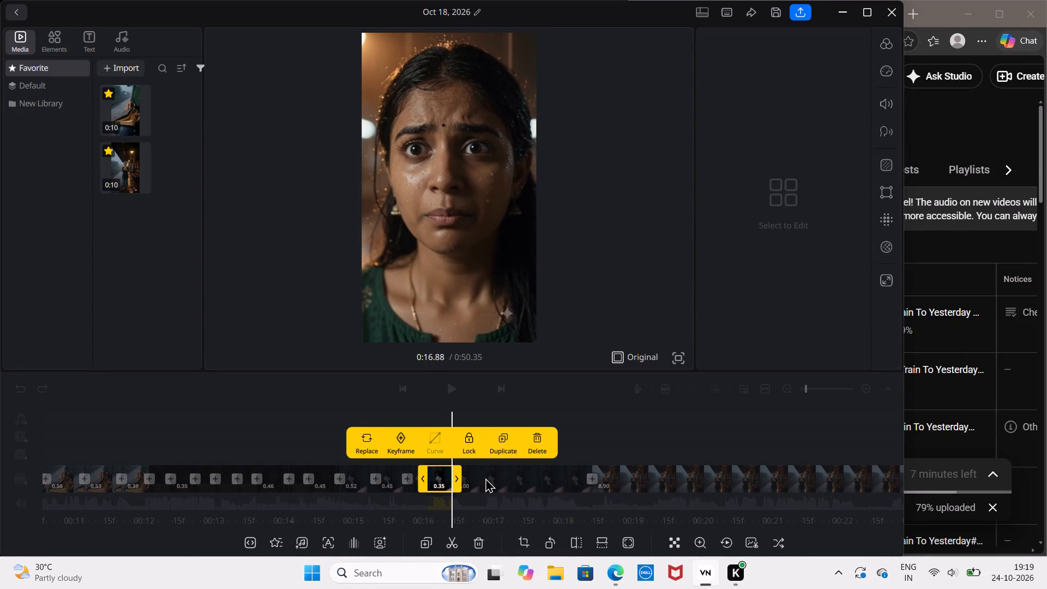
click(449, 540)
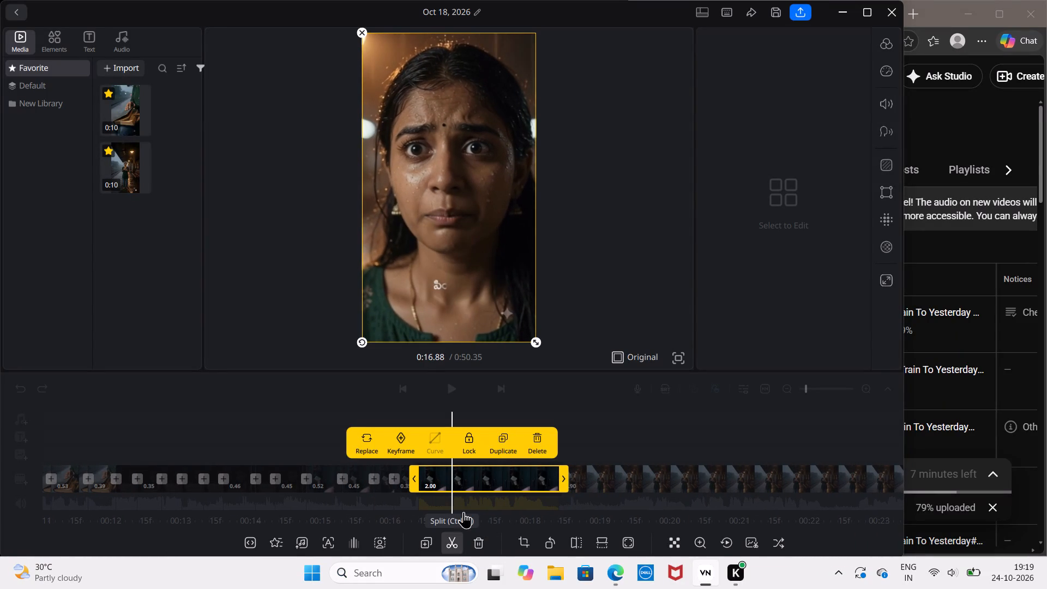
Cut a 0.45 s piece off the 1.52 s close-up remainder, and split the rest at 0:17.76 and 0:18.07.
click(483, 475)
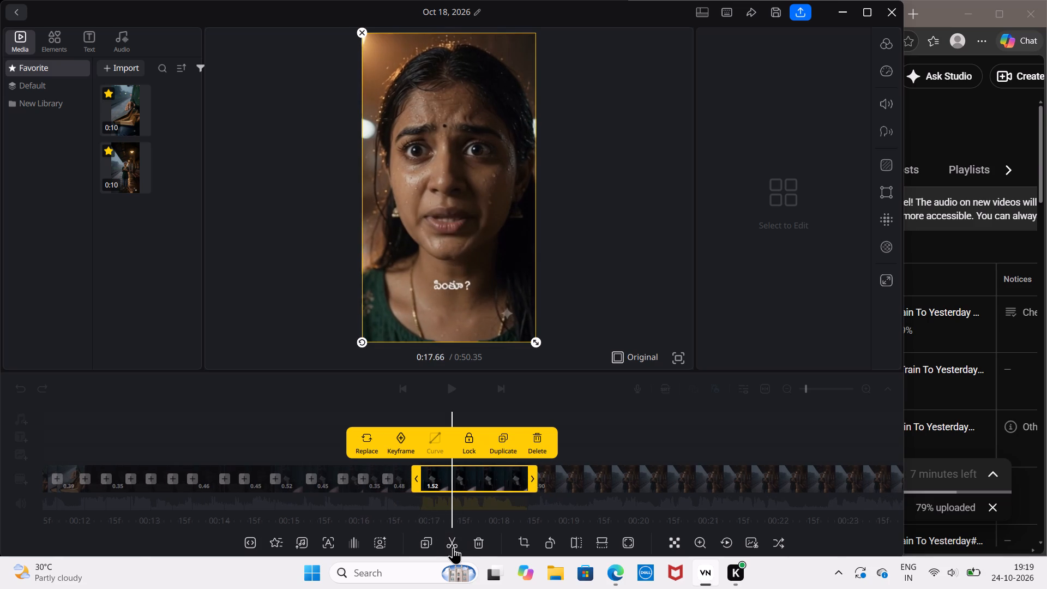
click(452, 547)
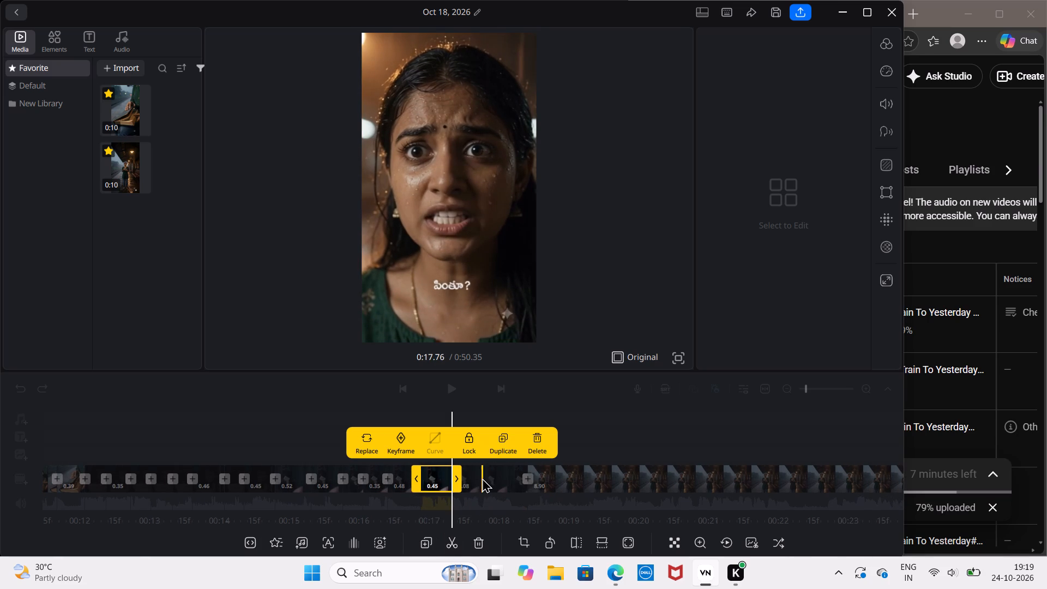
click(482, 478)
click(456, 540)
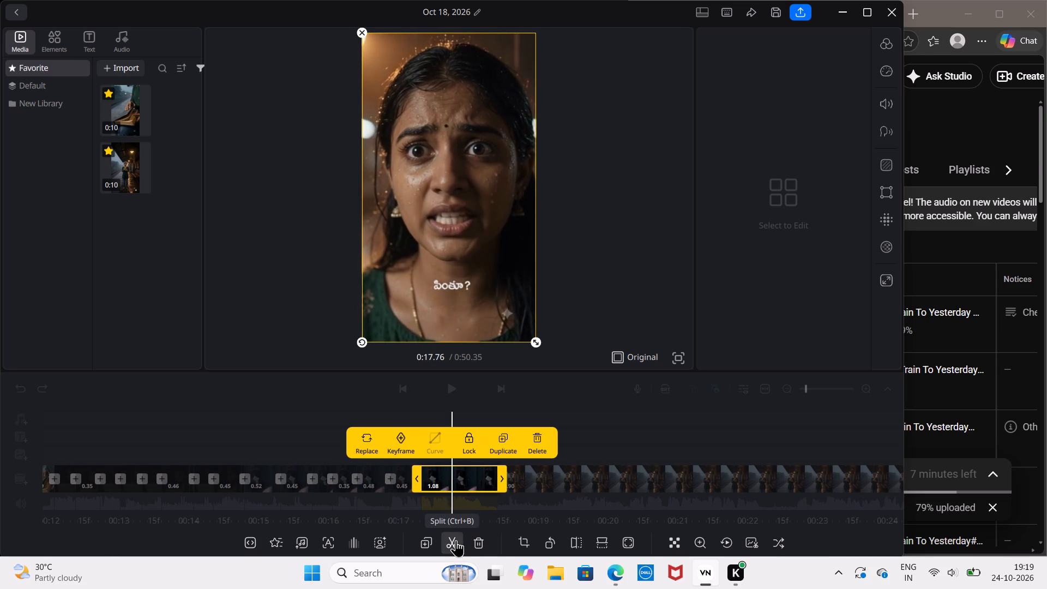
click(456, 540)
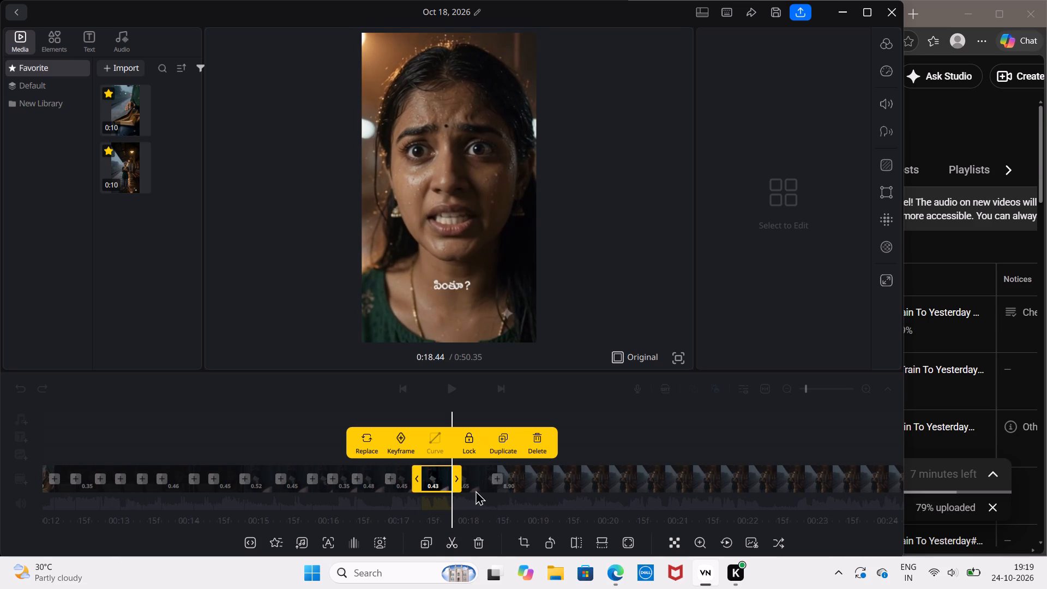
click(473, 490)
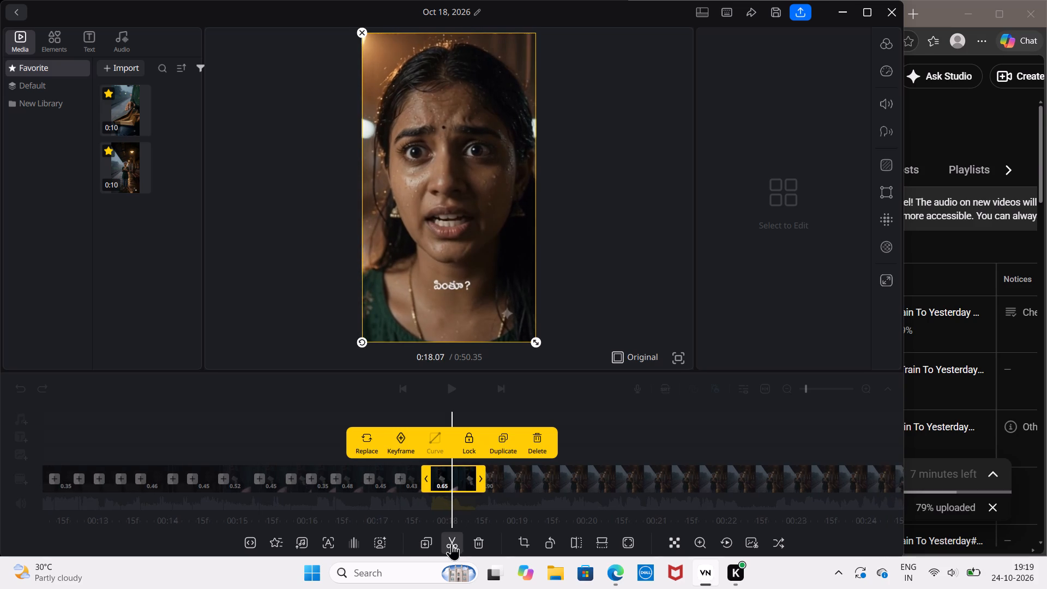
click(452, 543)
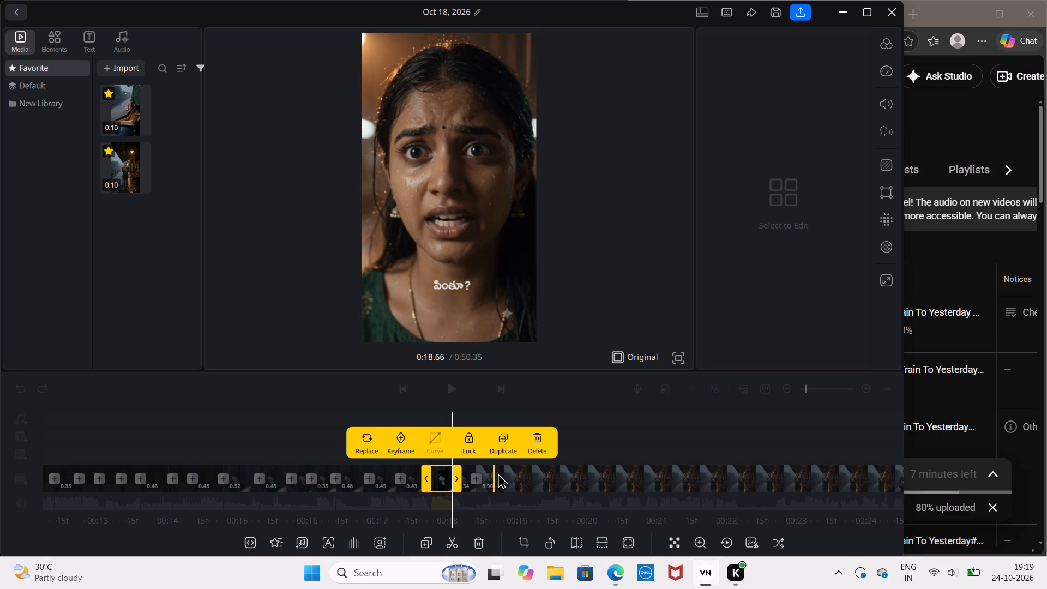
Split the 8.90 s clip of the woman holding a house drawing near its start, at 0:19.13 and at 0:19.54.
click(498, 473)
click(454, 541)
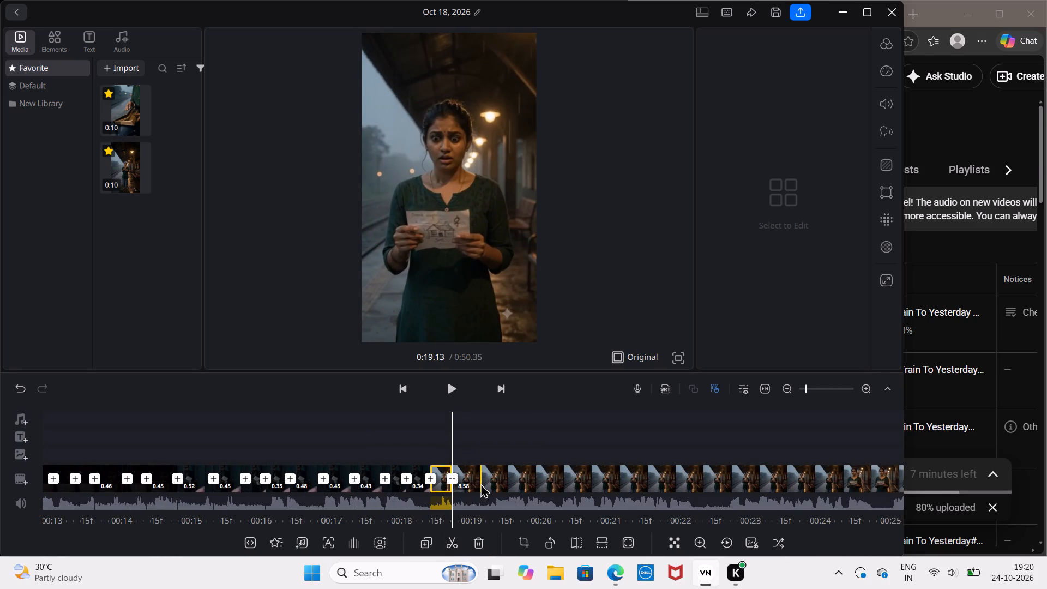
click(480, 483)
click(446, 542)
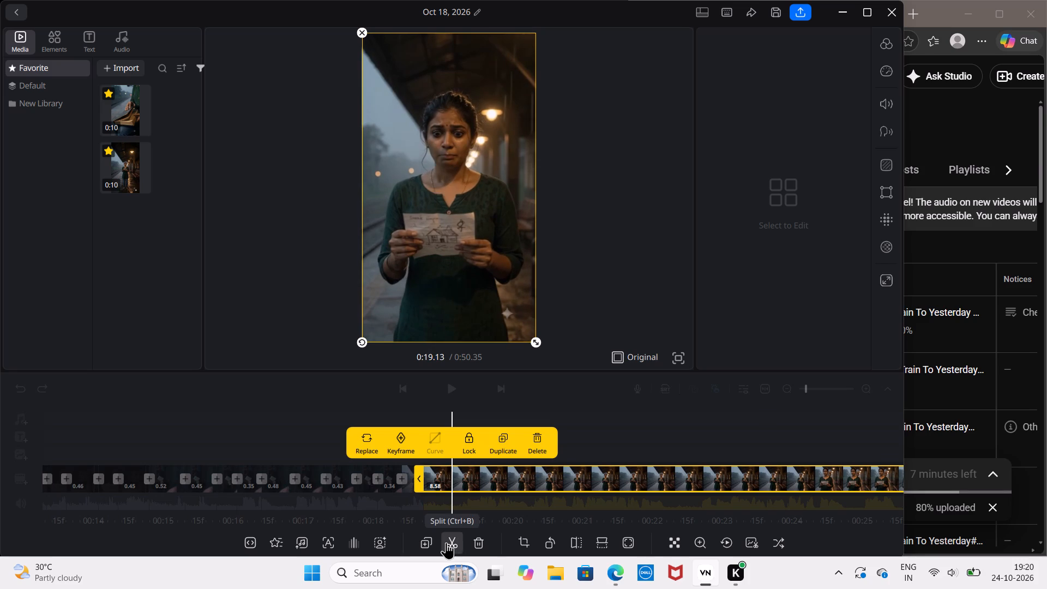
click(480, 485)
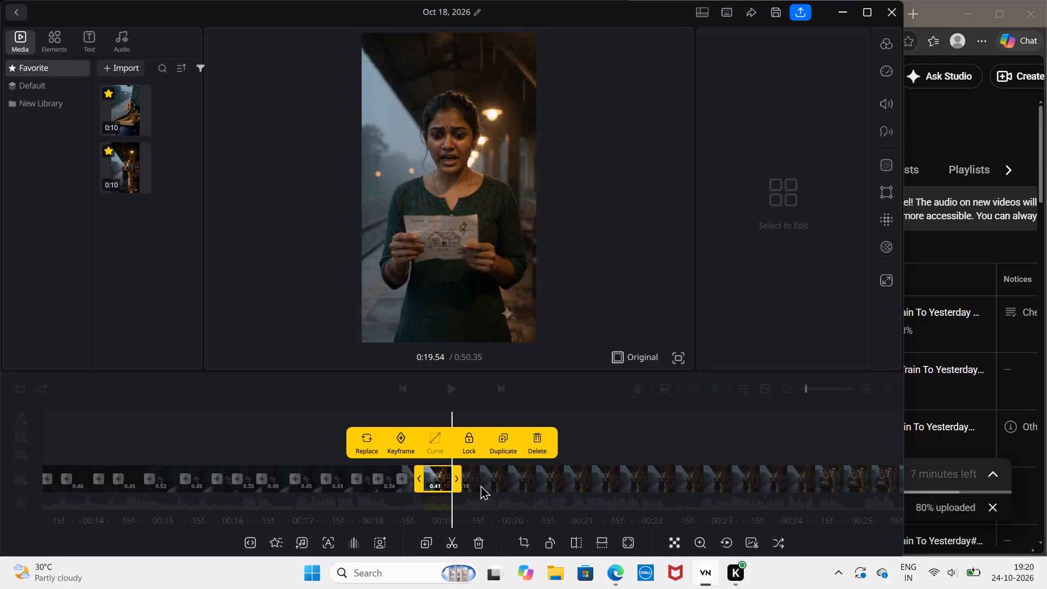
click(450, 540)
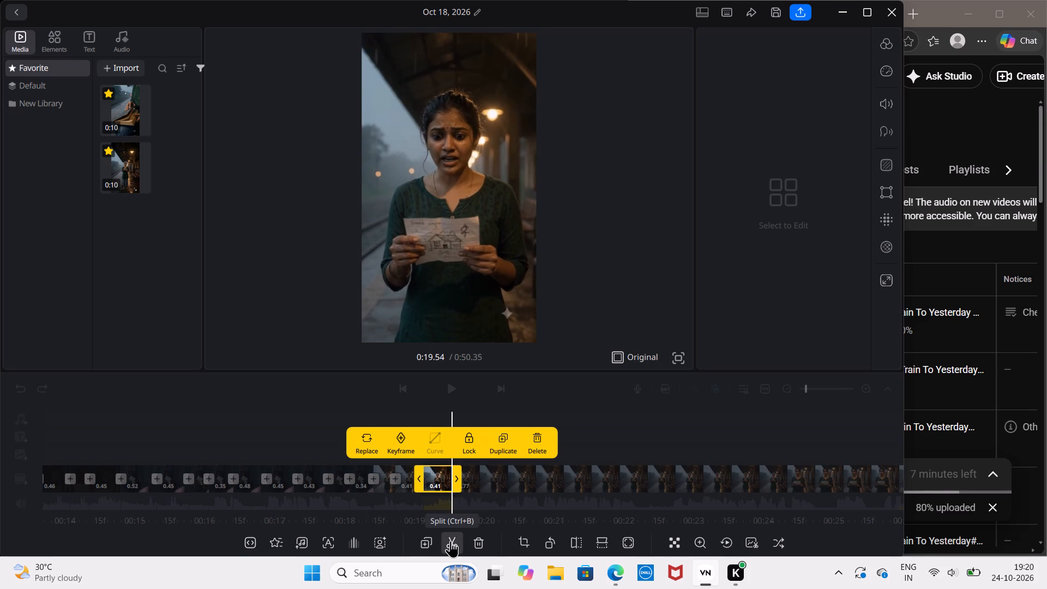
Split the 7.77 s remainder of the clip of the woman holding the house drawing at 0:20.00, 0:20.59 and 0:21.07.
click(484, 483)
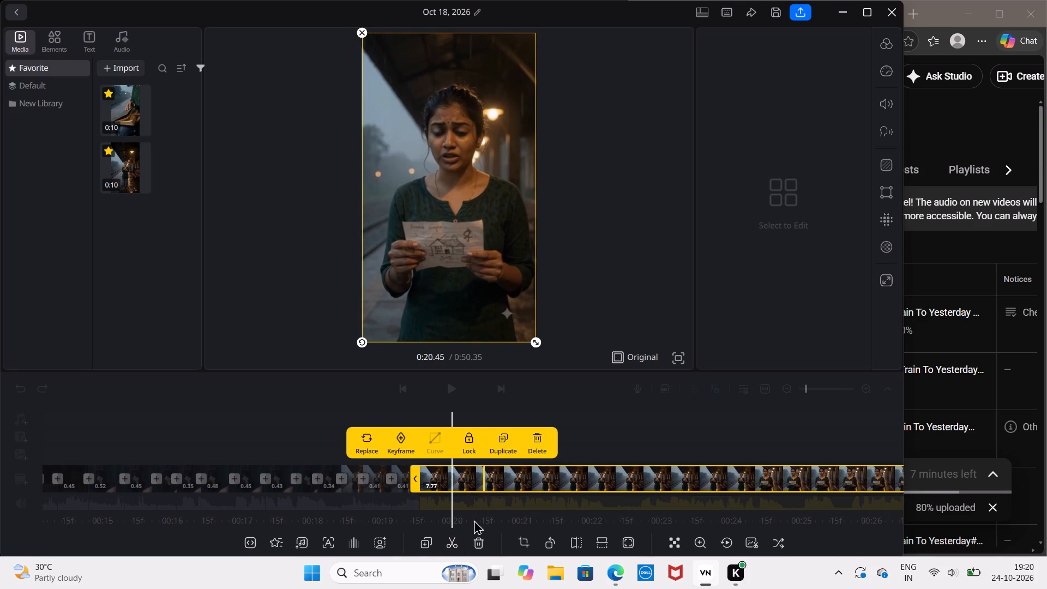
click(455, 543)
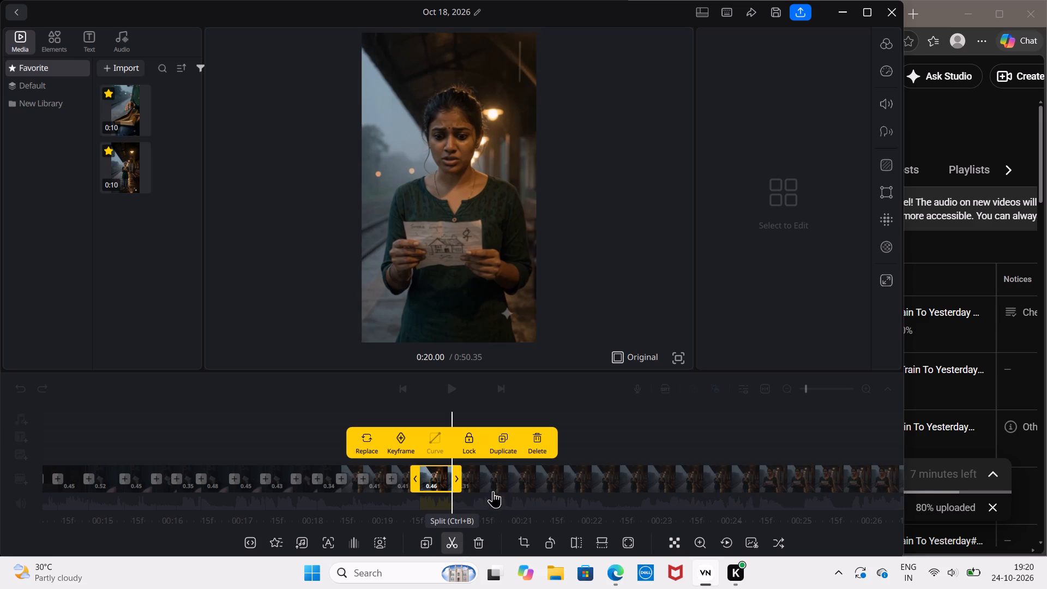
click(493, 484)
click(455, 541)
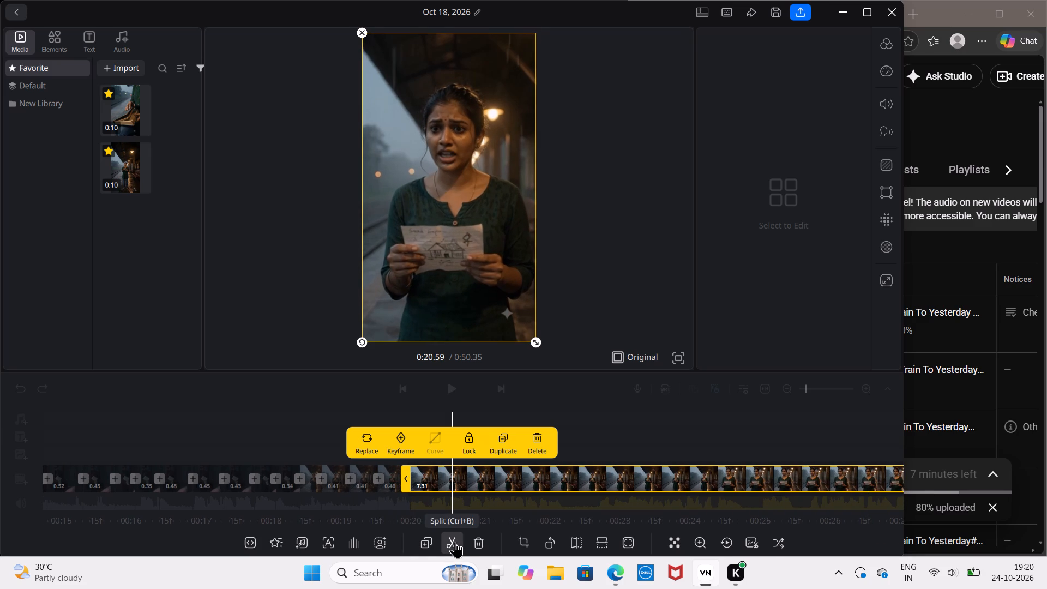
click(486, 481)
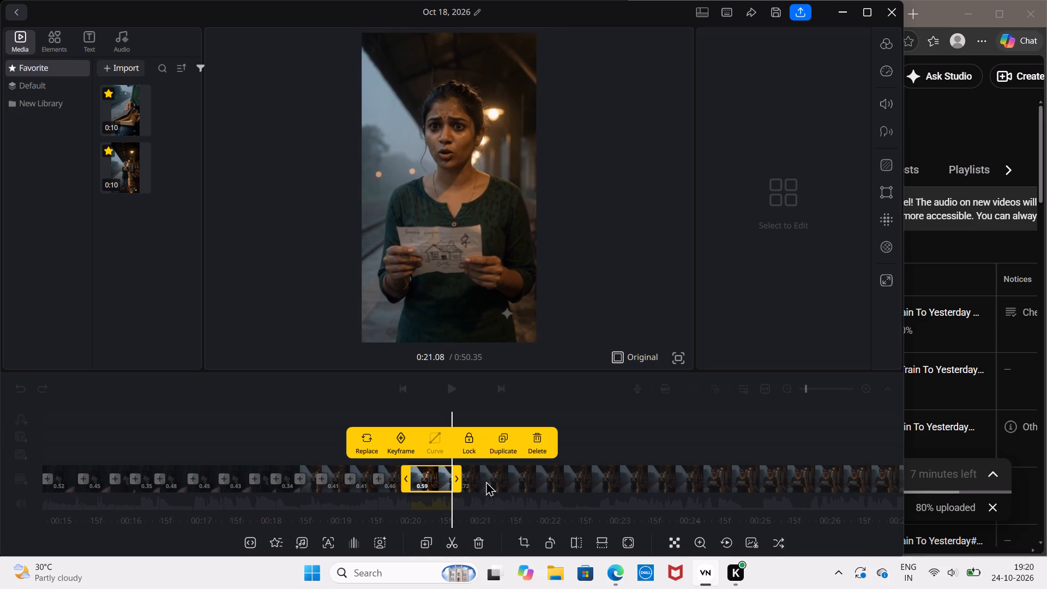
click(450, 538)
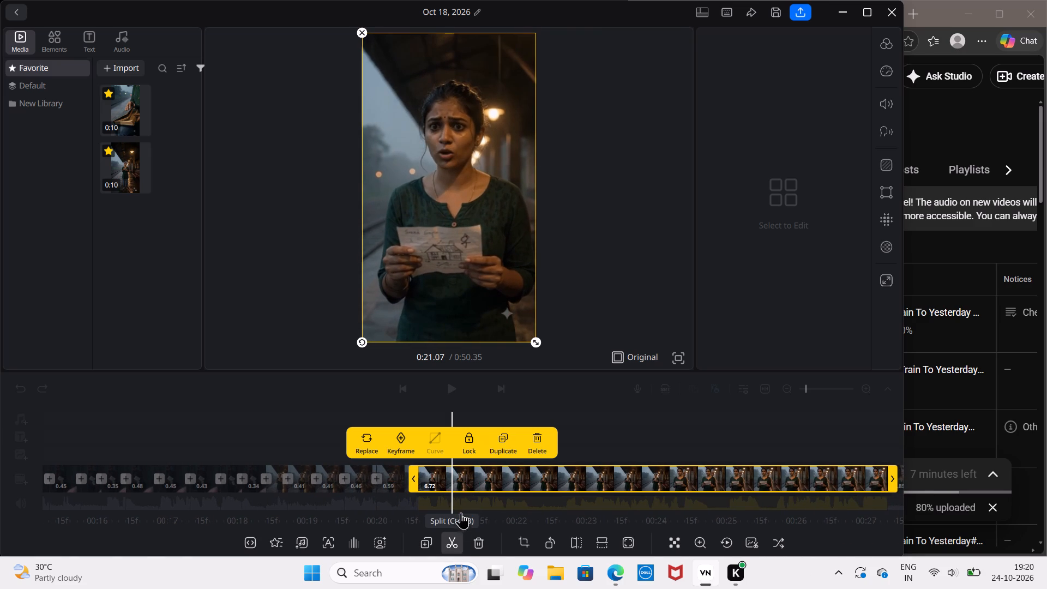
Split the 6.24 s remainder of the same clip at 0:21.42, 0:21.92 and 0:22.47.
click(477, 483)
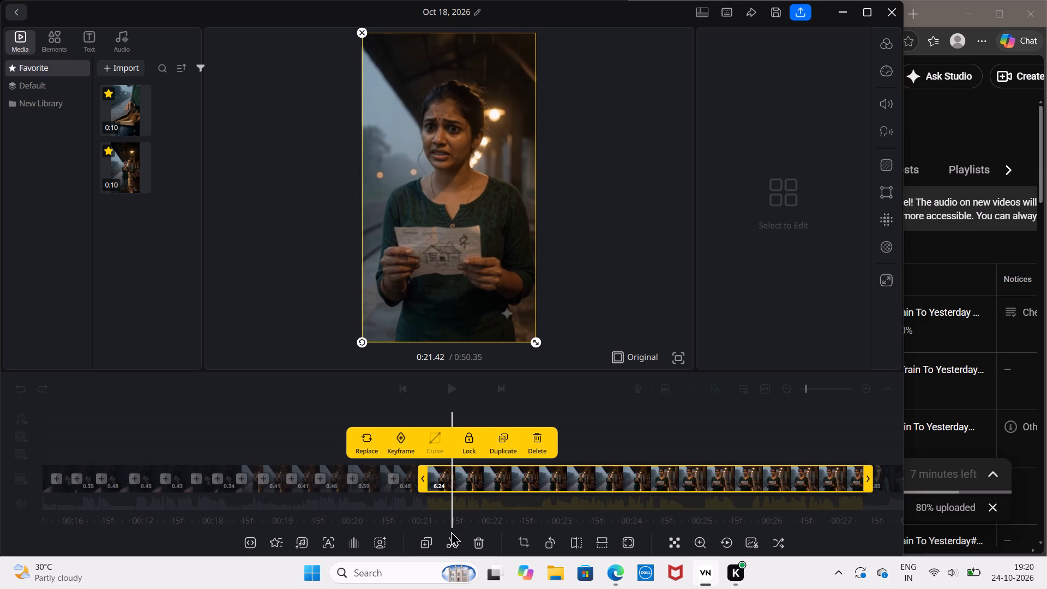
click(451, 531)
click(473, 474)
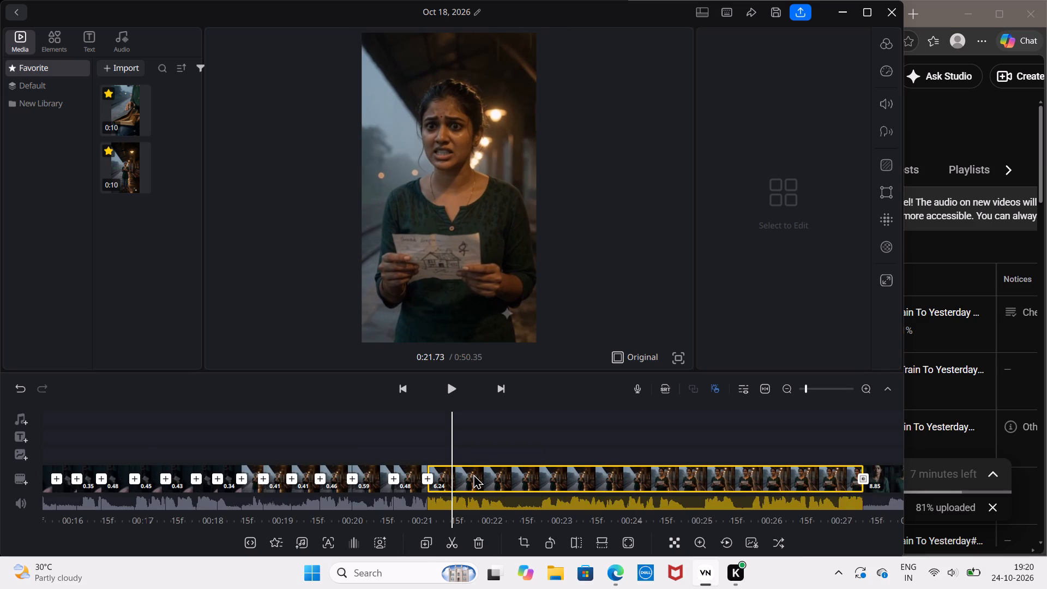
click(449, 540)
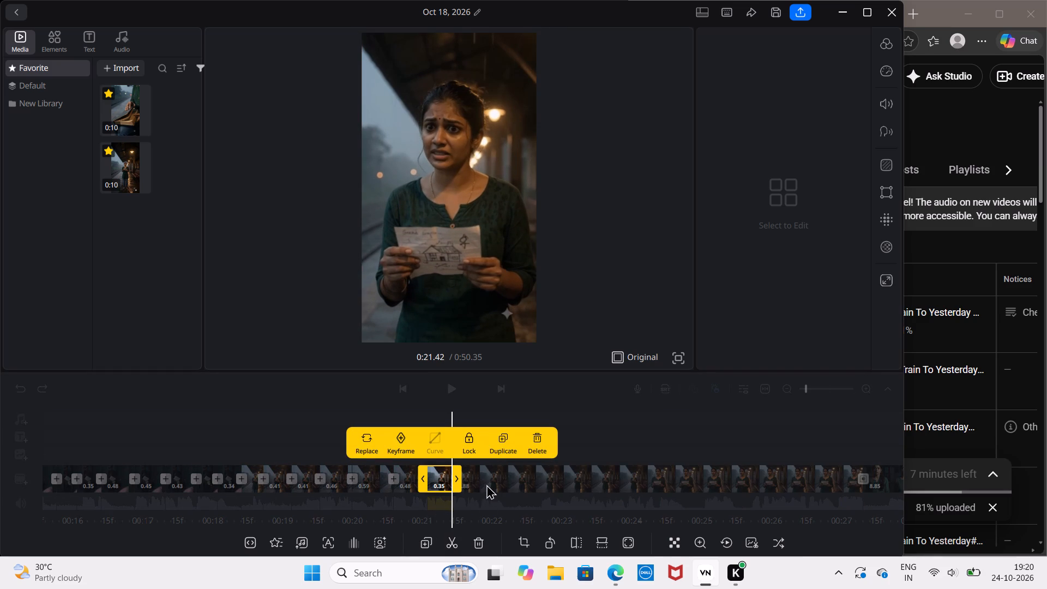
click(486, 484)
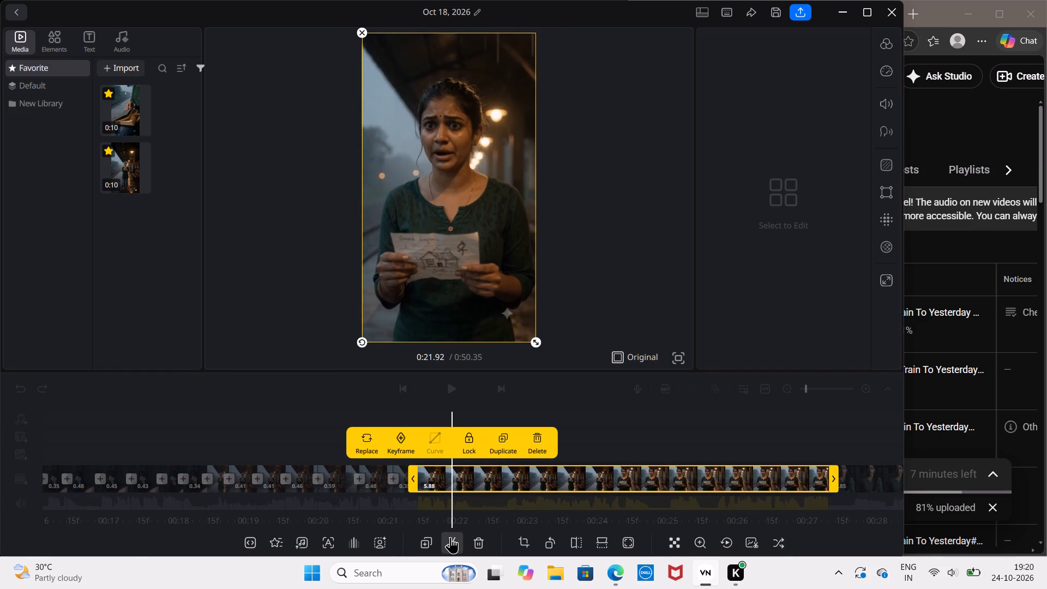
click(450, 536)
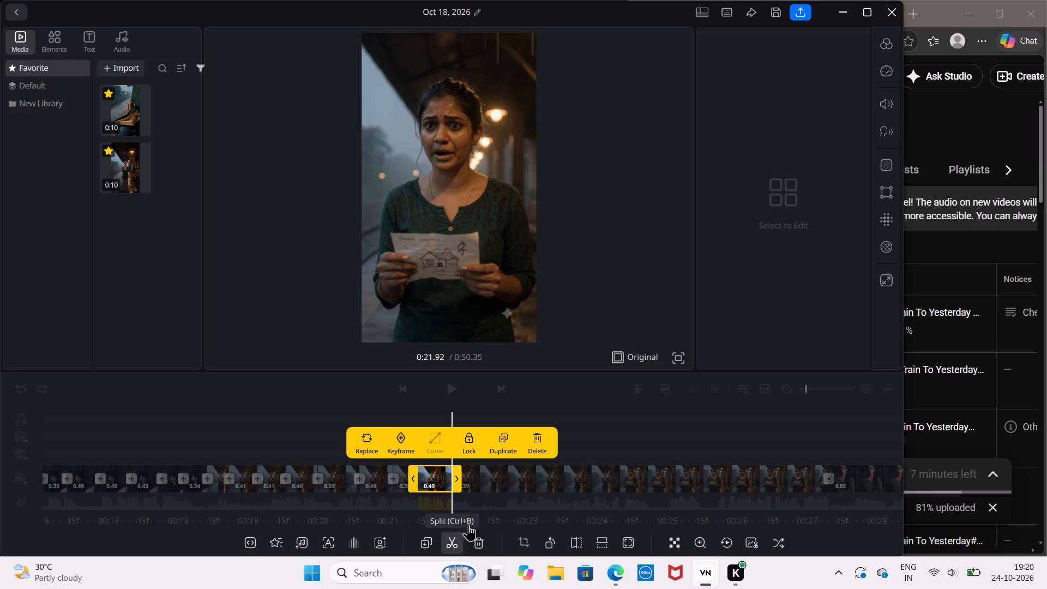
click(490, 488)
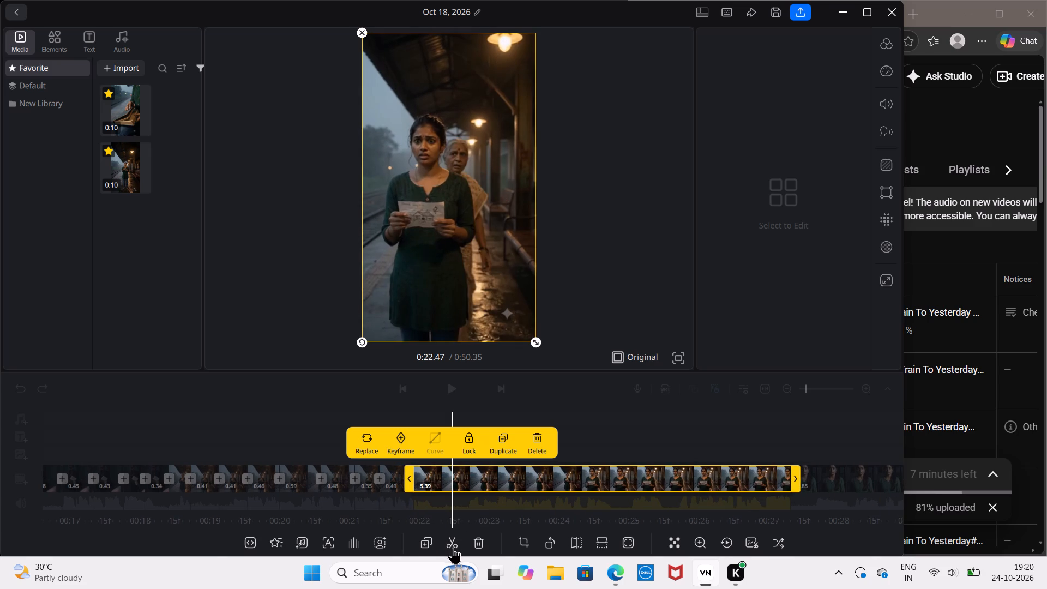
click(453, 546)
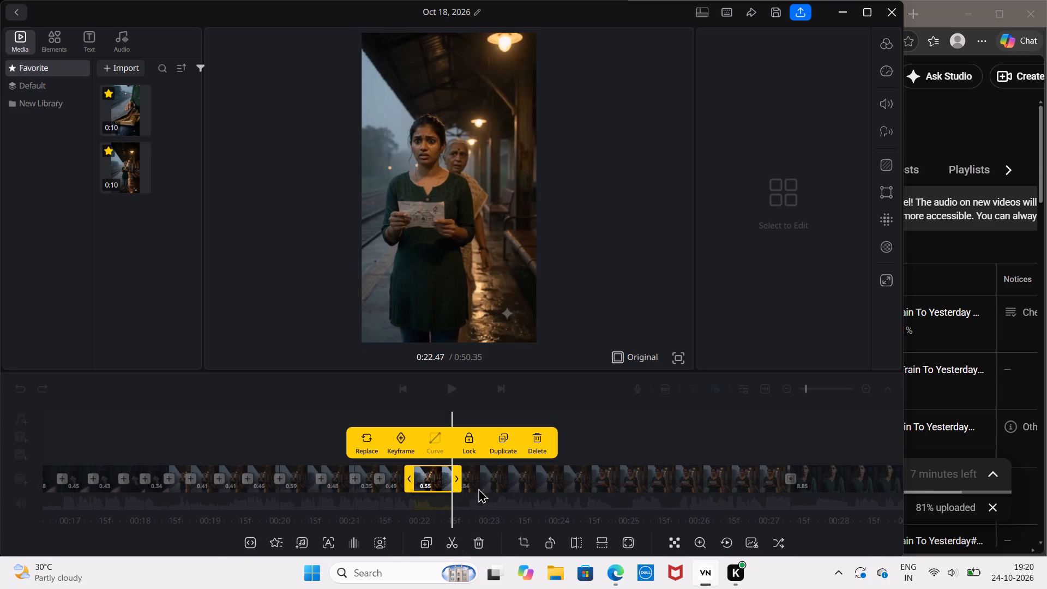
Split the 4.84 s remainder, where the old woman stands behind, at 0:22.84, 0:23.28, 0:23.56 and 0:24.02.
click(478, 484)
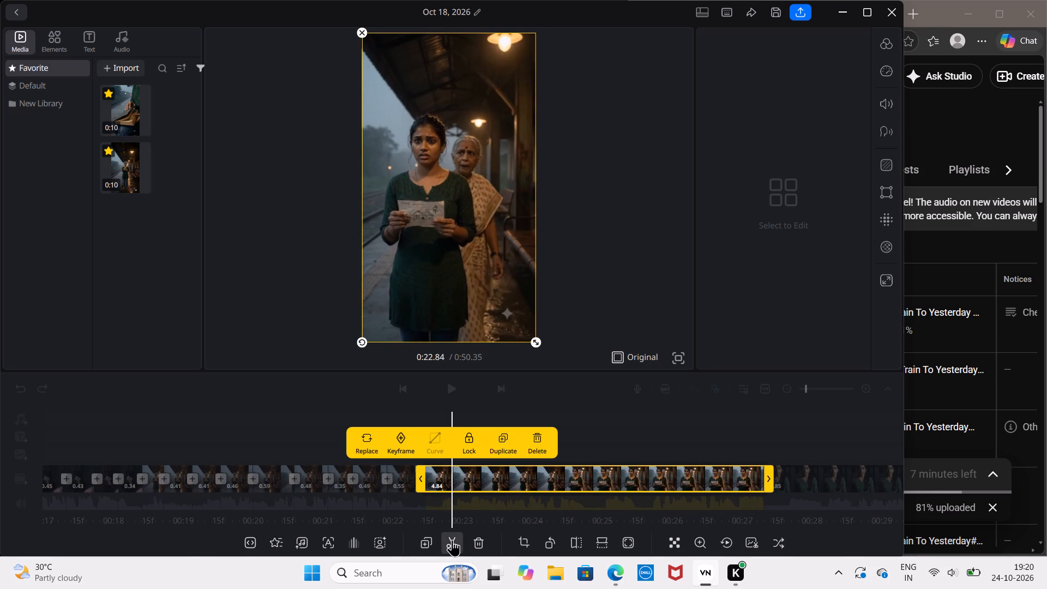
click(452, 539)
click(483, 478)
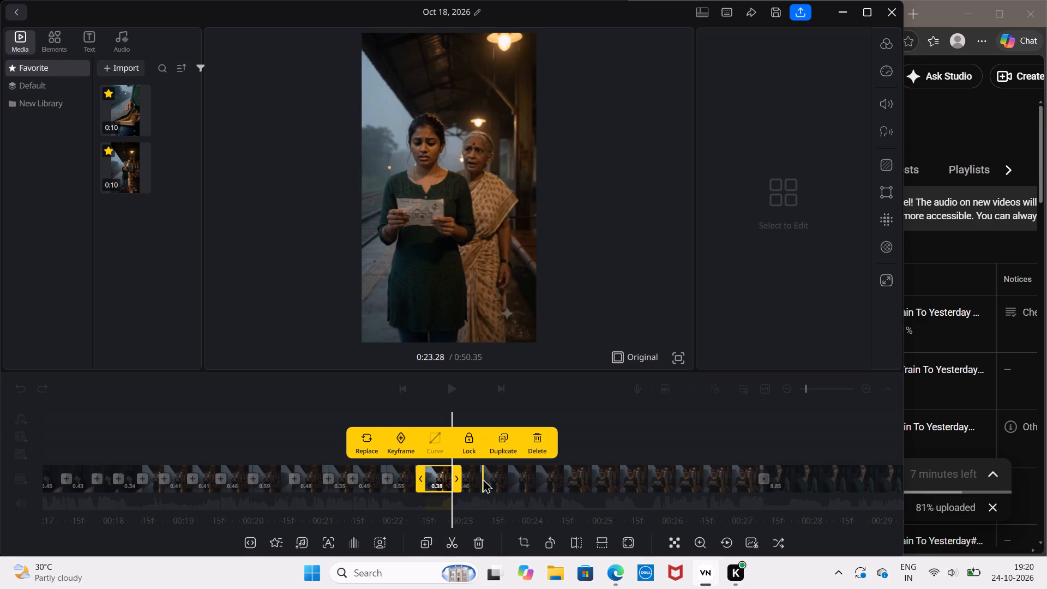
click(453, 538)
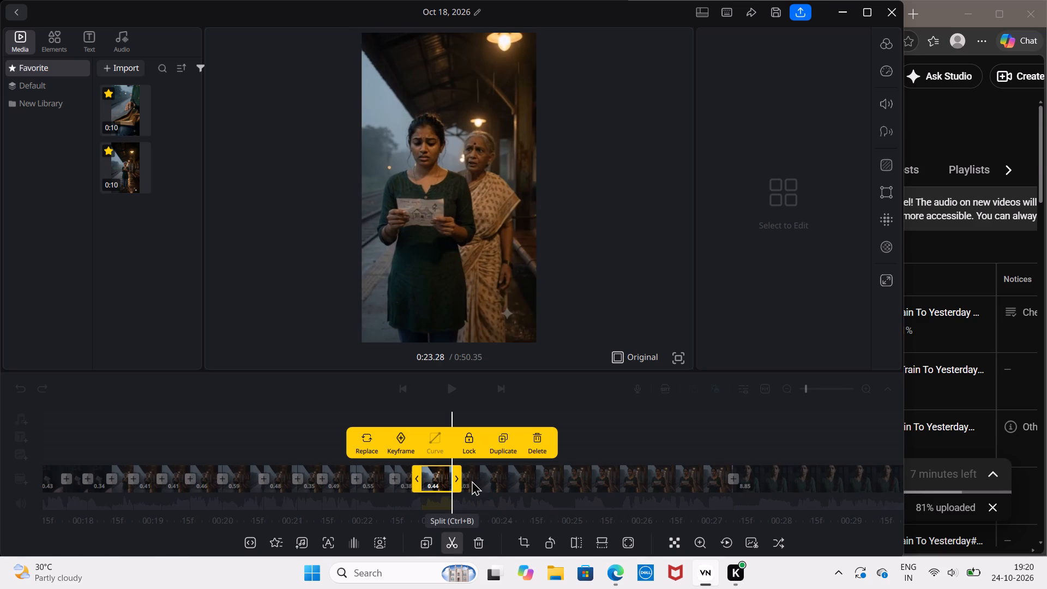
click(472, 480)
click(449, 538)
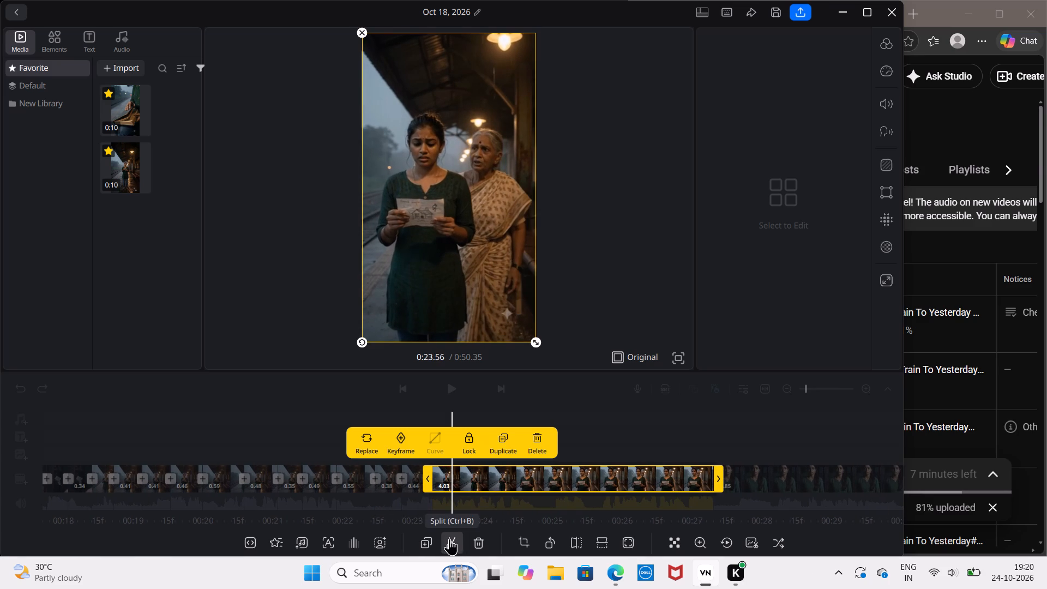
click(484, 475)
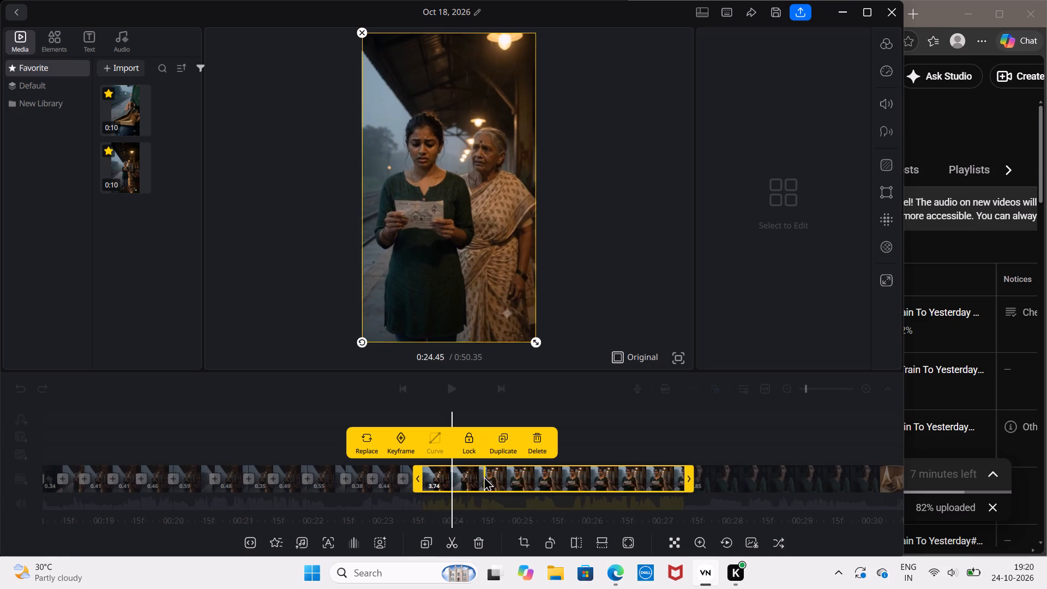
click(455, 540)
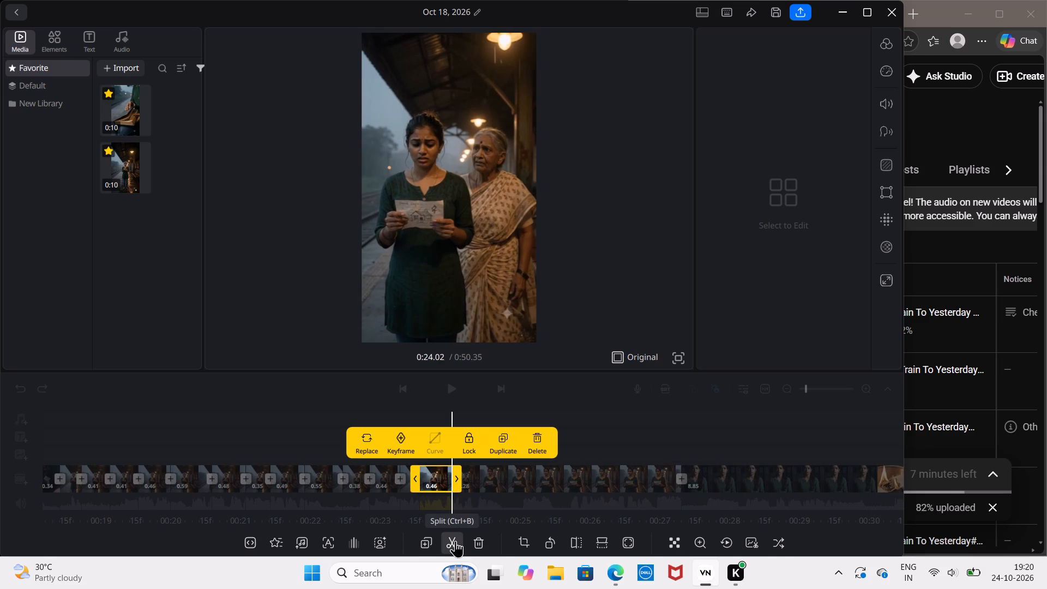
Split the 3.28 s remainder showing both women at 0:24.38, 0:24.70, 0:25.05 and 0:25.33.
click(477, 472)
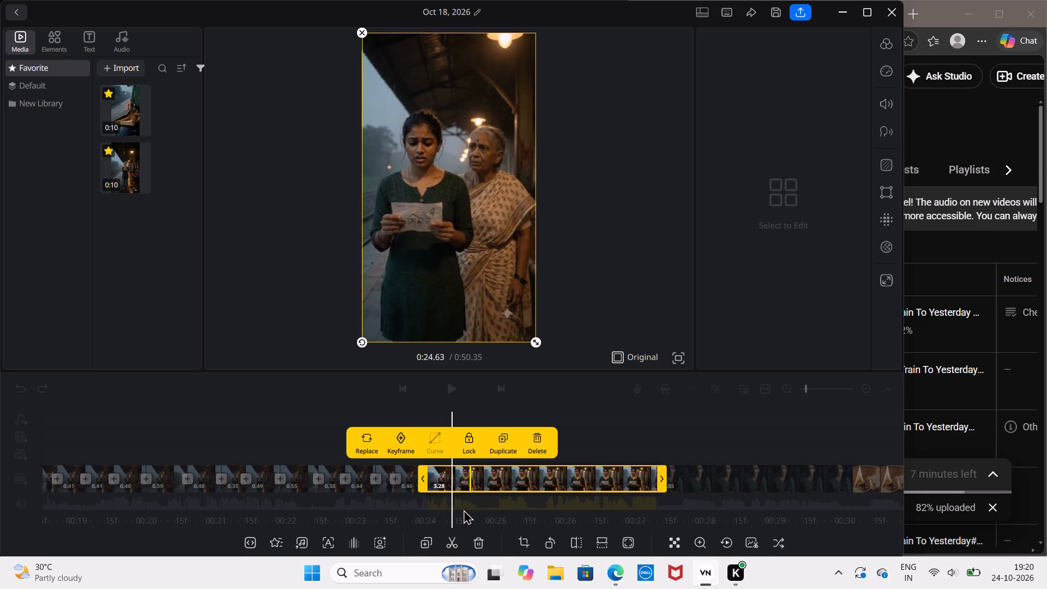
click(454, 536)
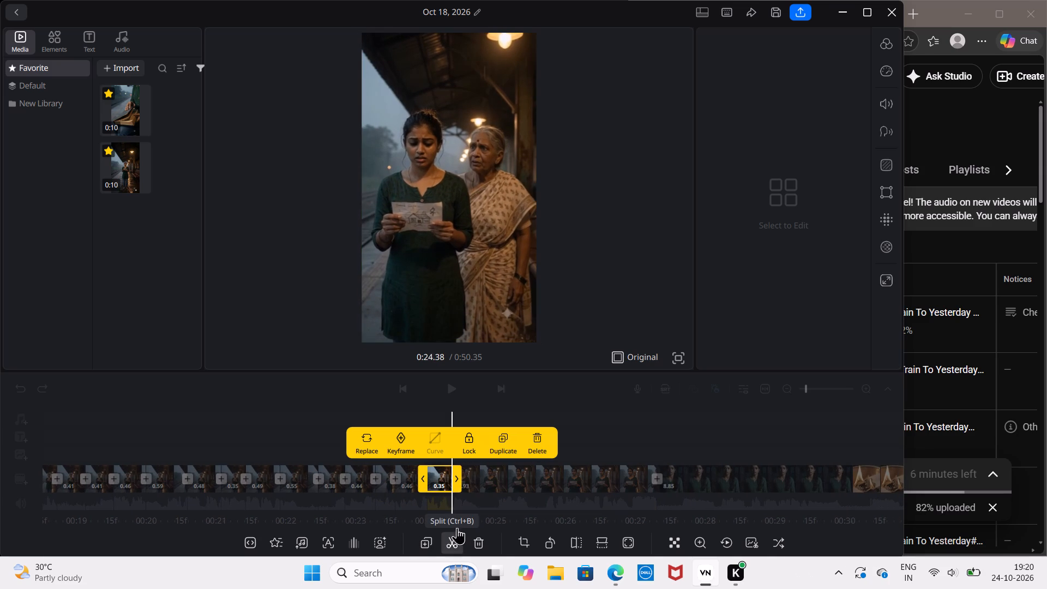
click(474, 475)
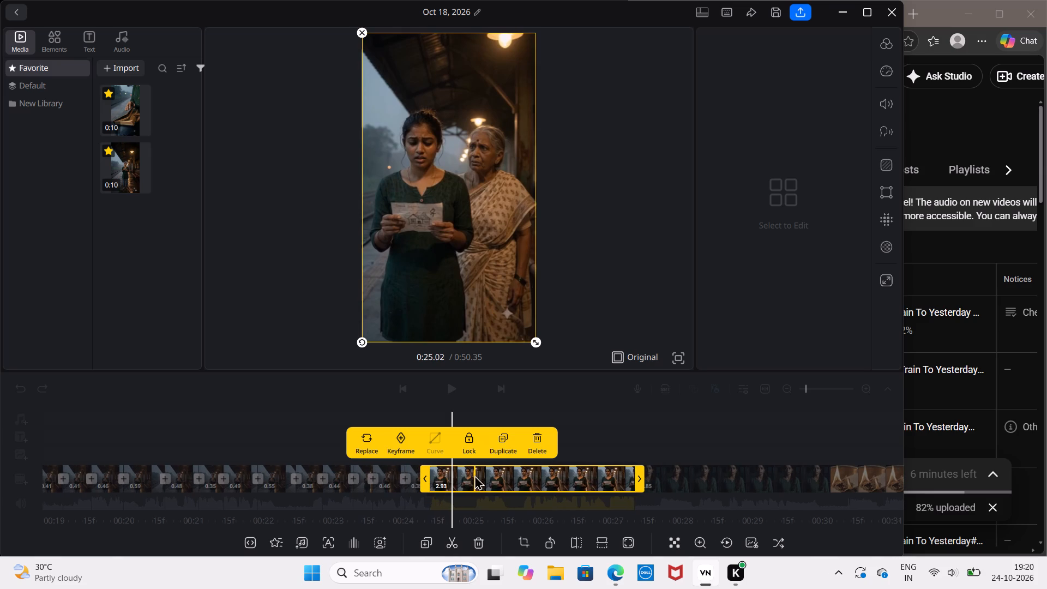
click(451, 540)
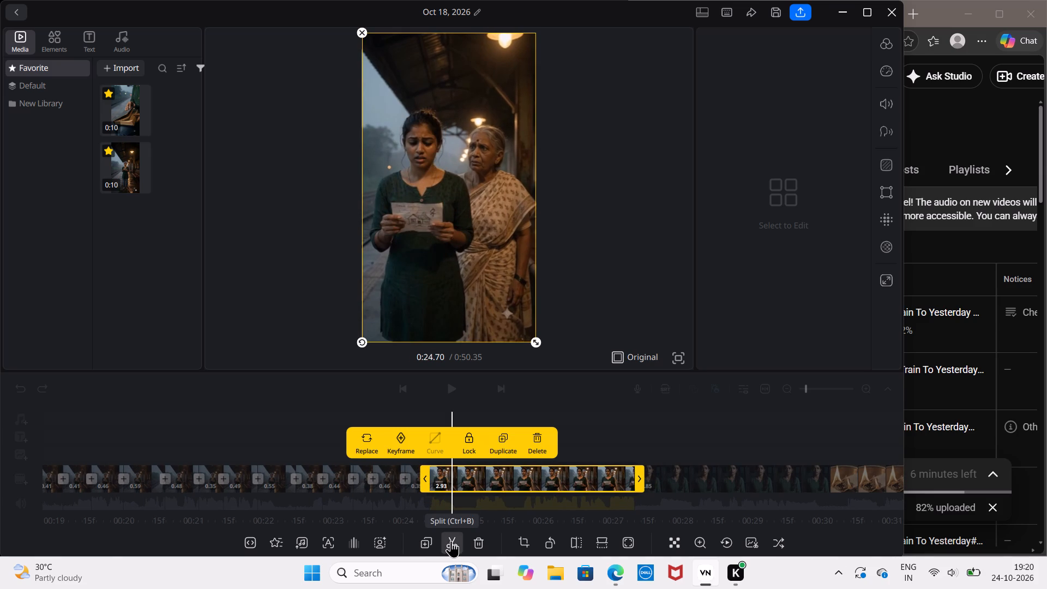
click(451, 540)
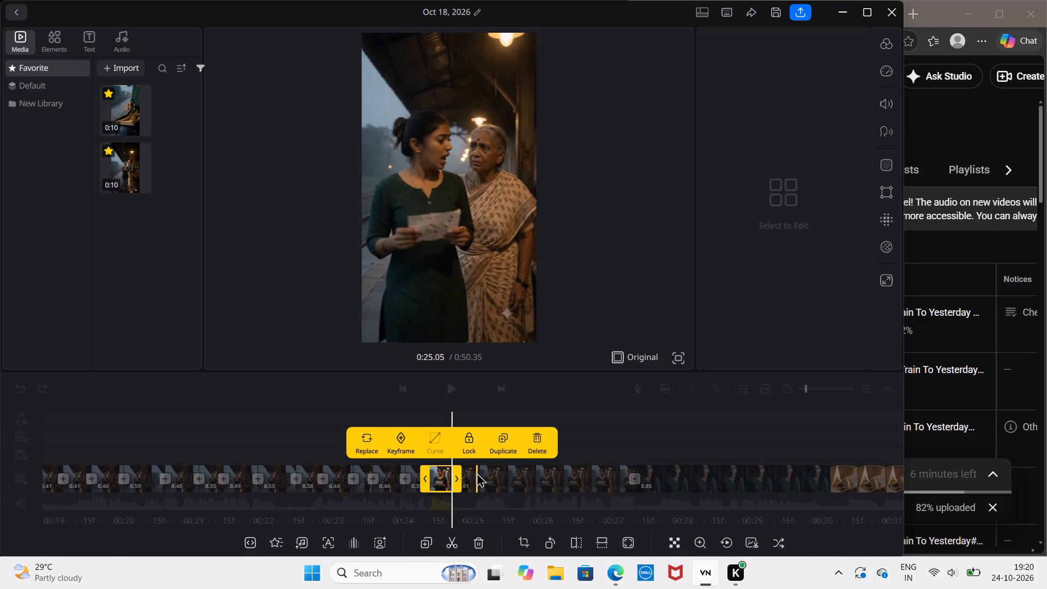
click(477, 472)
click(448, 544)
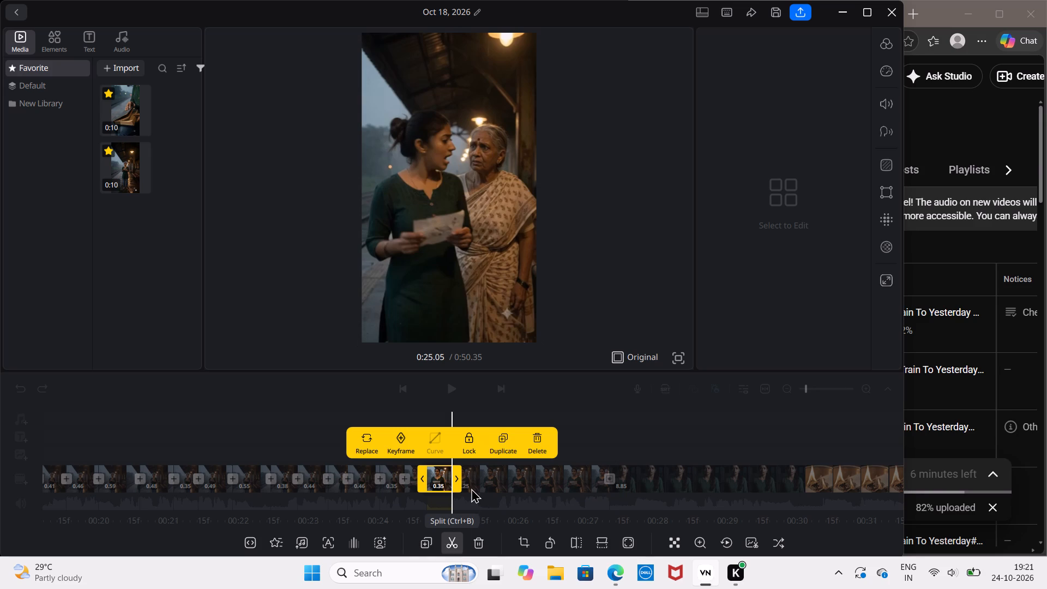
click(472, 487)
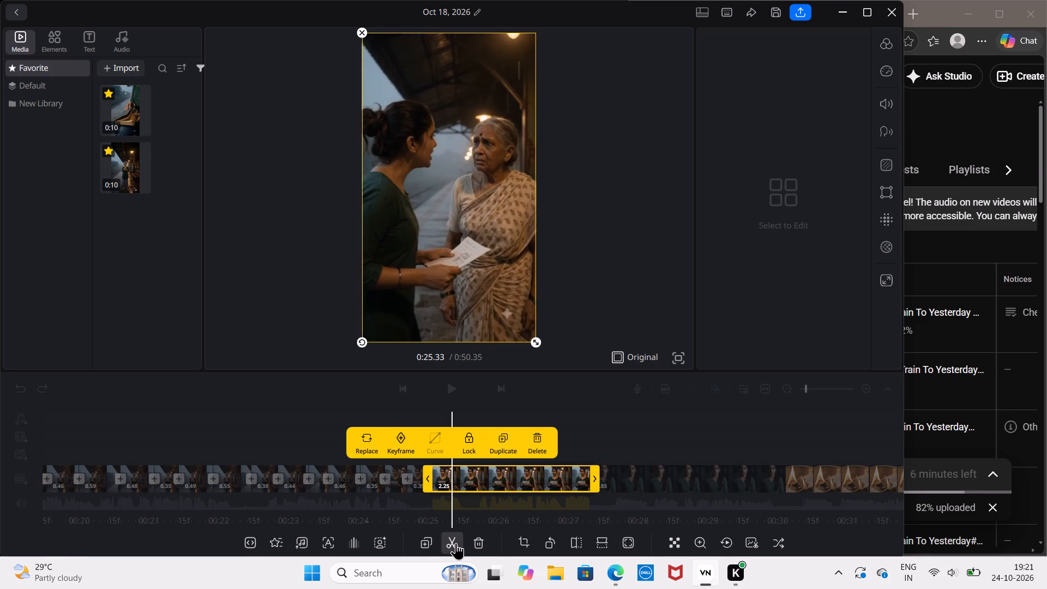
click(456, 543)
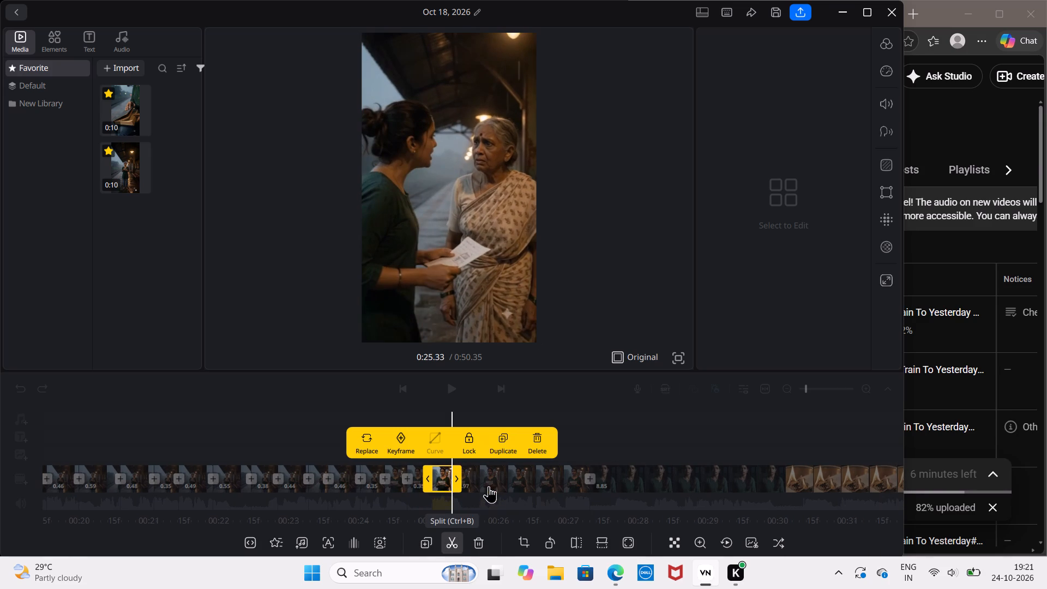
Cut a 0.49 s and a 0.45 s piece off the remainder after 0:25.33, and split the 1.03 s rest at 0:26.80.
click(486, 486)
click(461, 541)
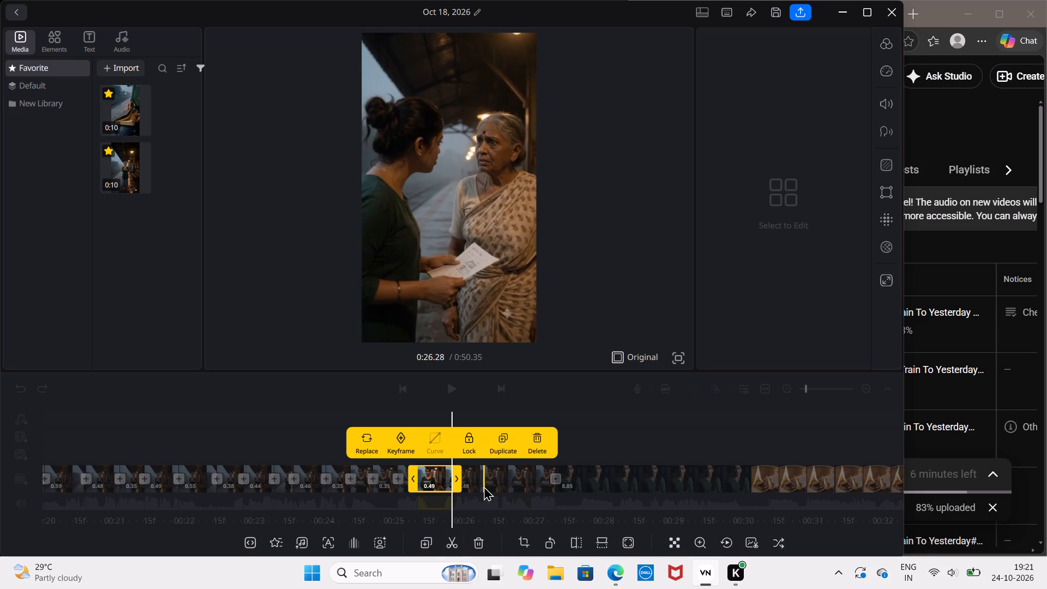
click(484, 486)
click(455, 543)
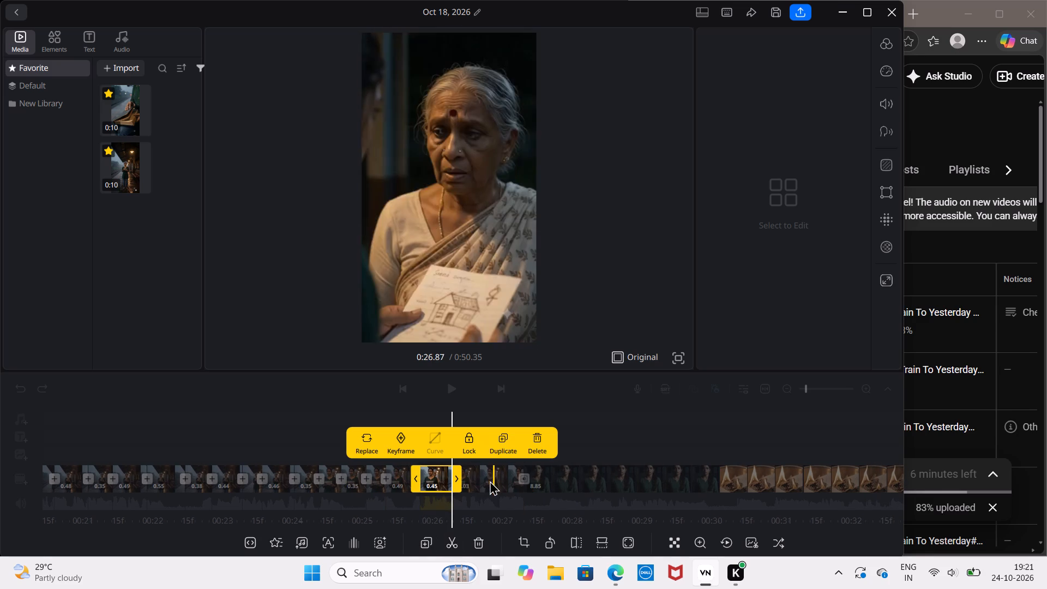
click(489, 481)
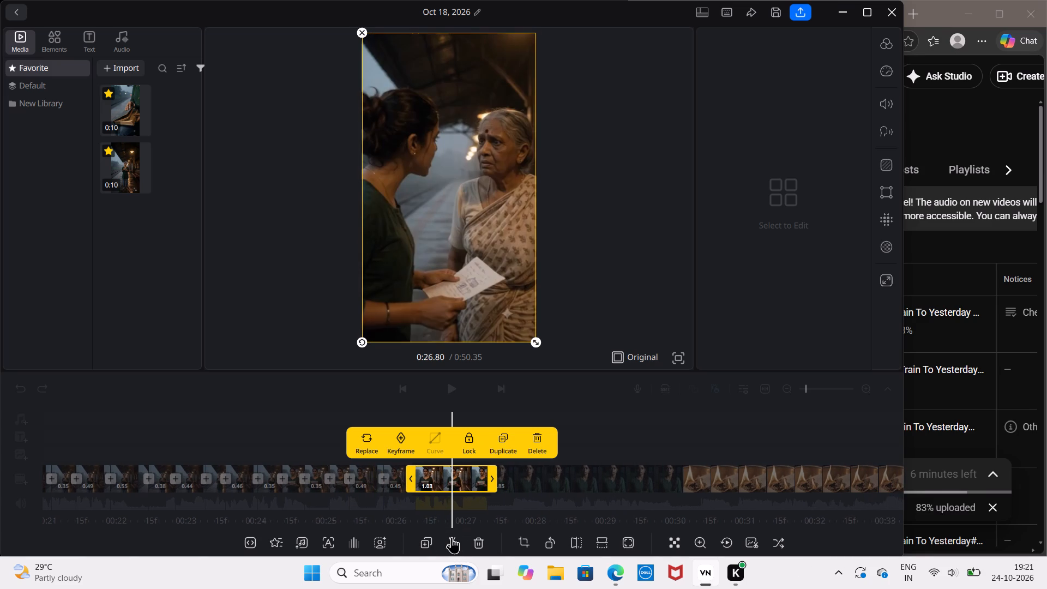
click(452, 537)
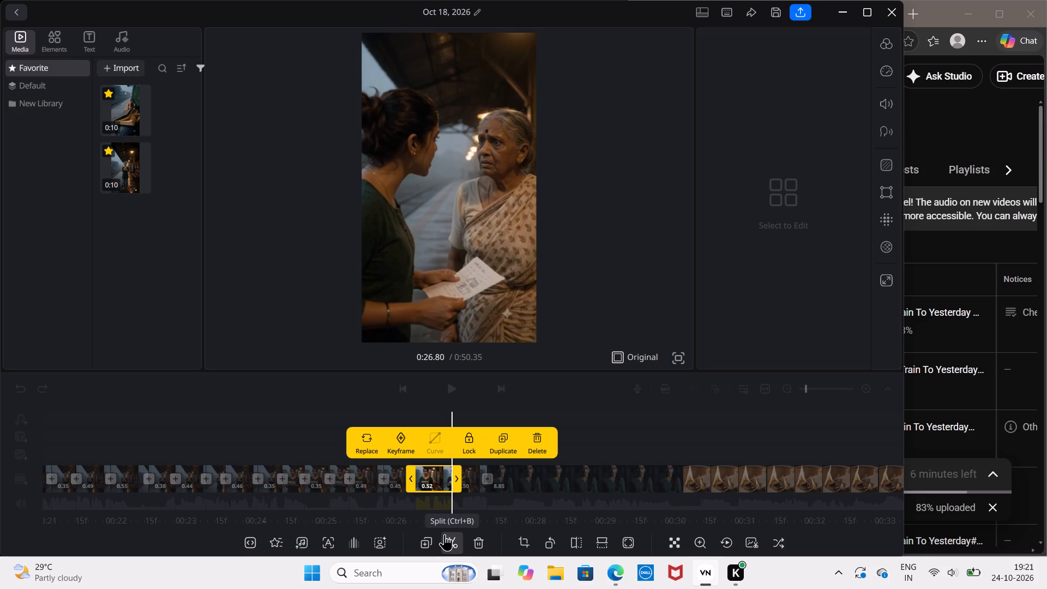
Add a Shake 2 transition at the cut at about 0:10.2, where the girl-with-letter clip's short pieces begin.
scroll(389, 497, right, 5)
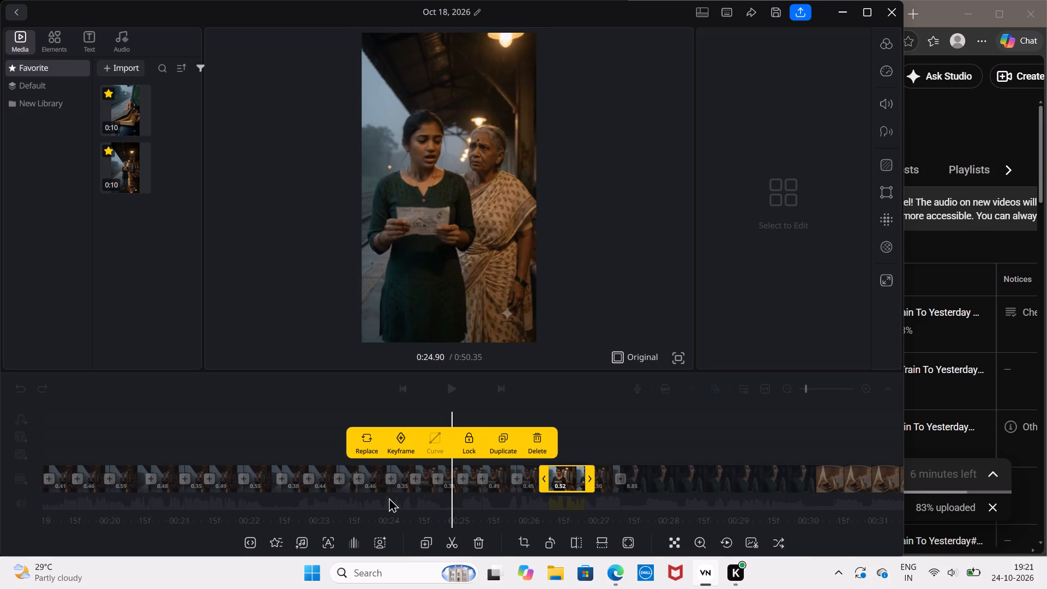
scroll(389, 497, right, 8)
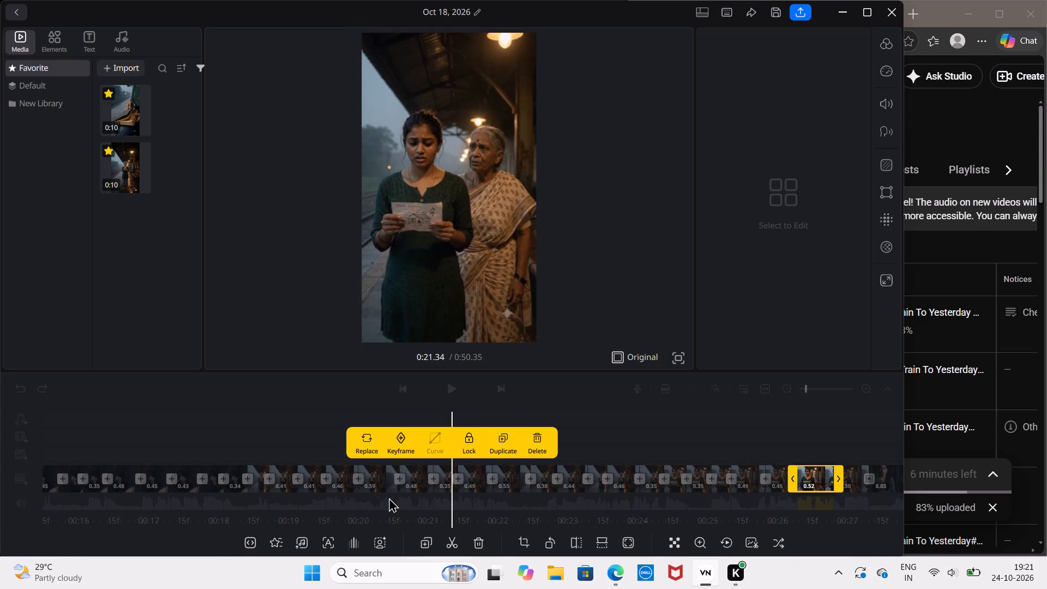
scroll(389, 497, right, 8)
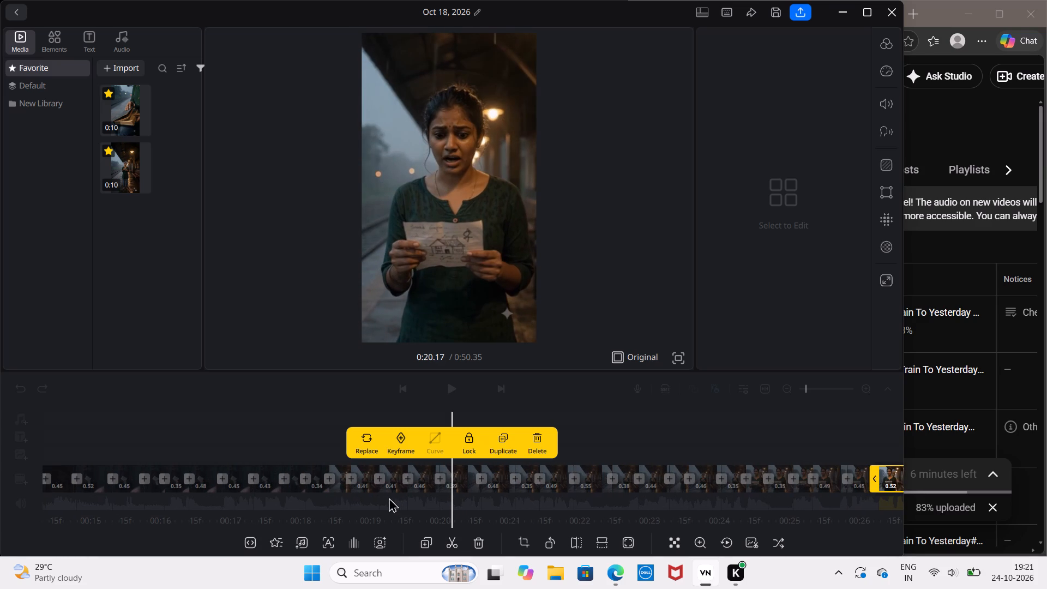
scroll(389, 497, right, 6)
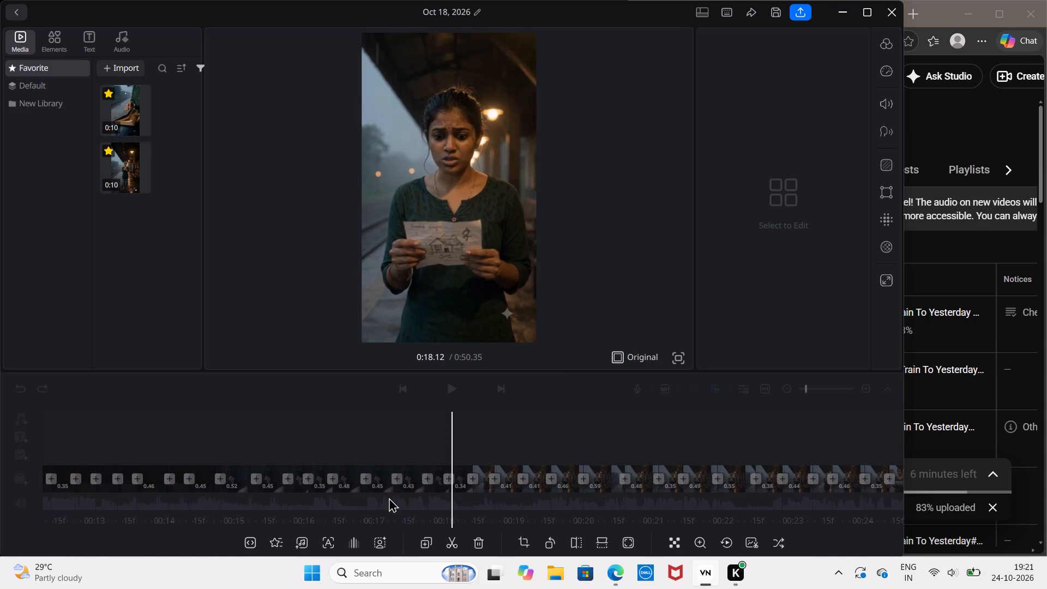
scroll(389, 497, right, 7)
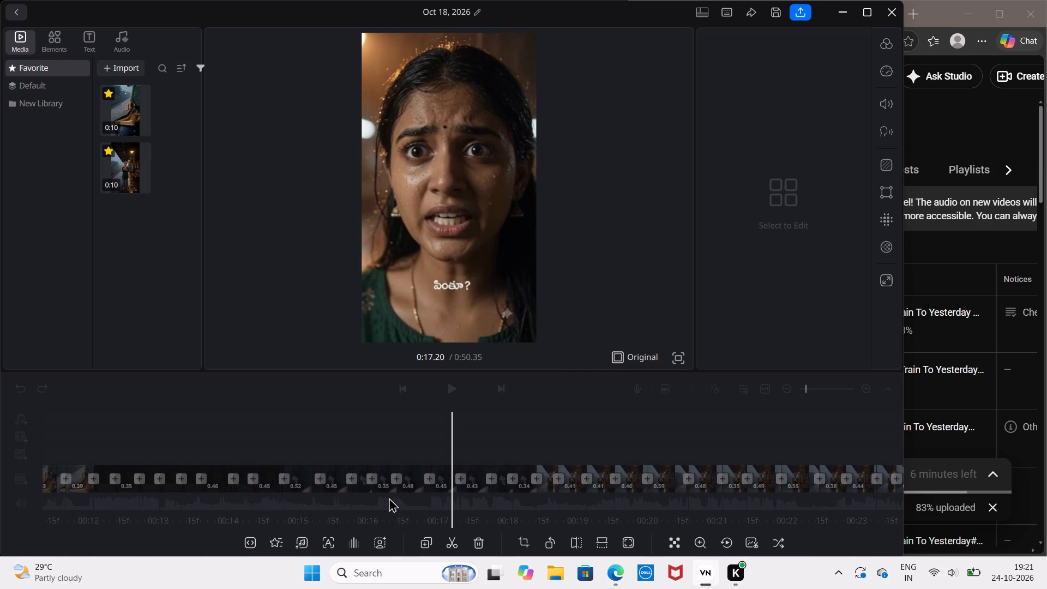
scroll(389, 497, right, 6)
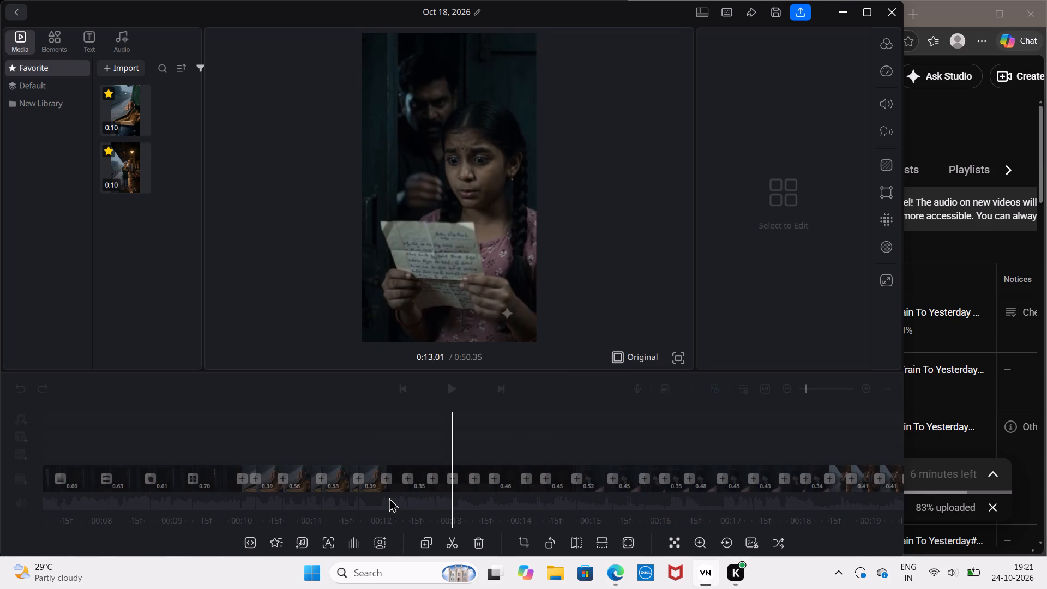
scroll(389, 497, right, 5)
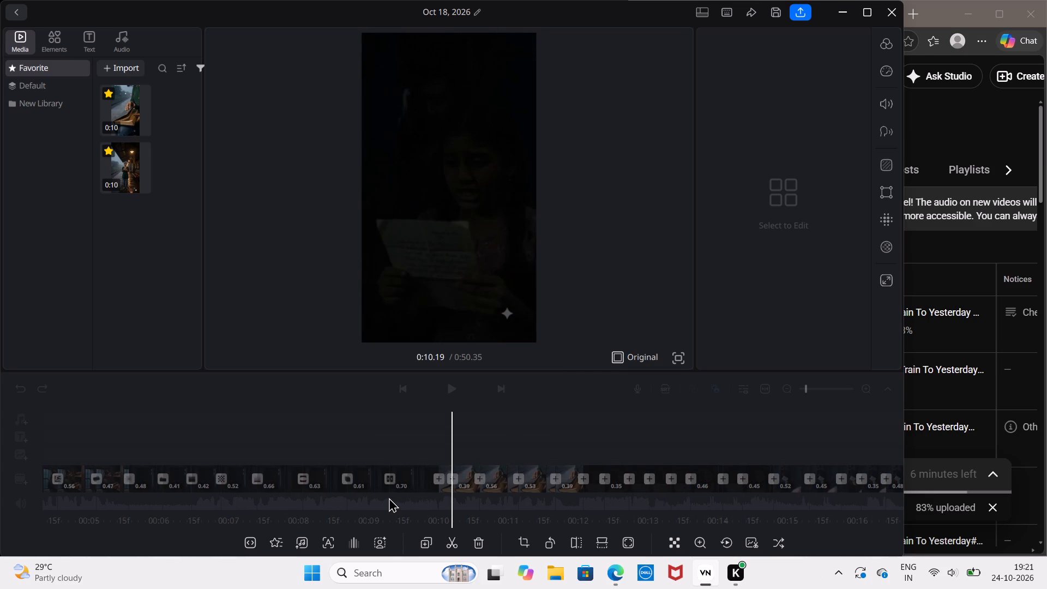
click(389, 422)
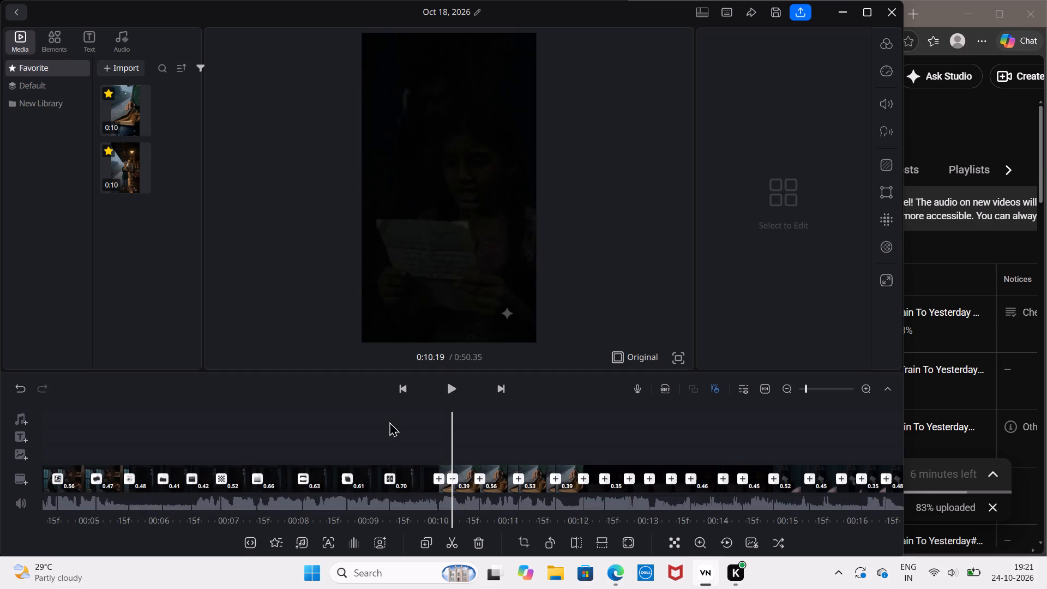
click(438, 478)
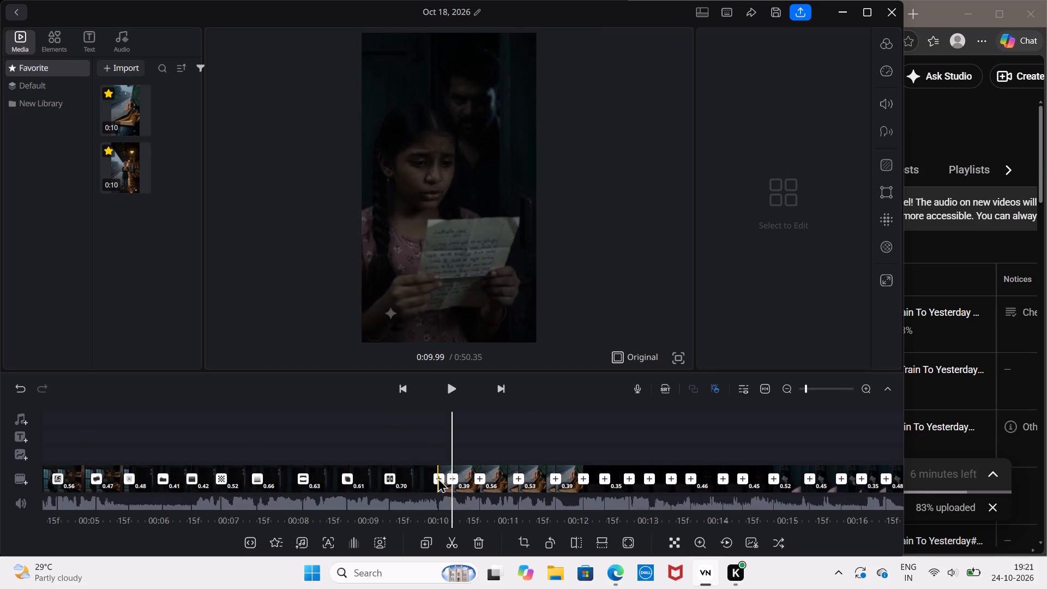
click(321, 434)
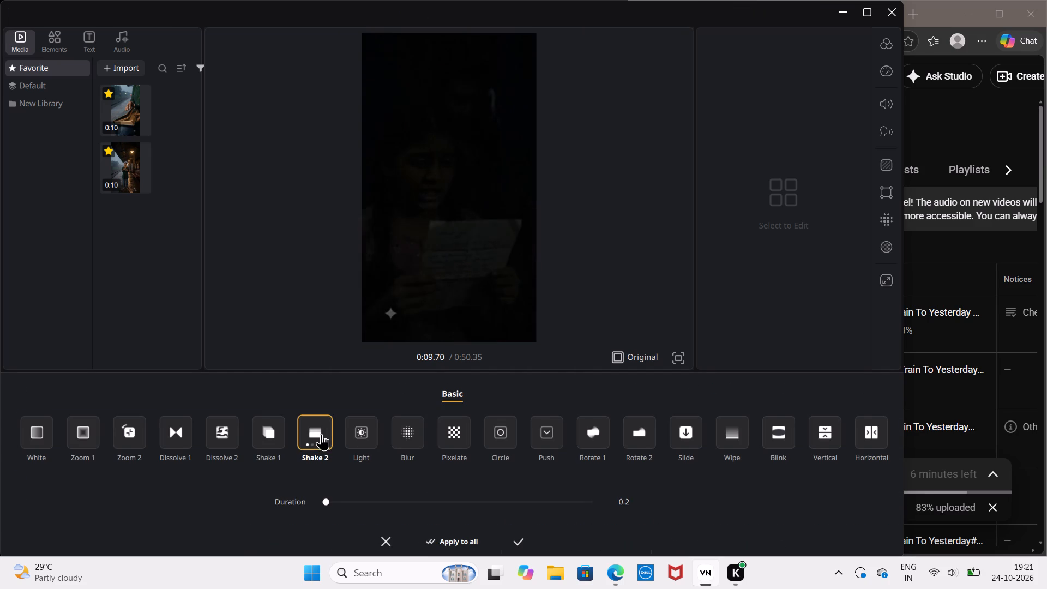
click(520, 538)
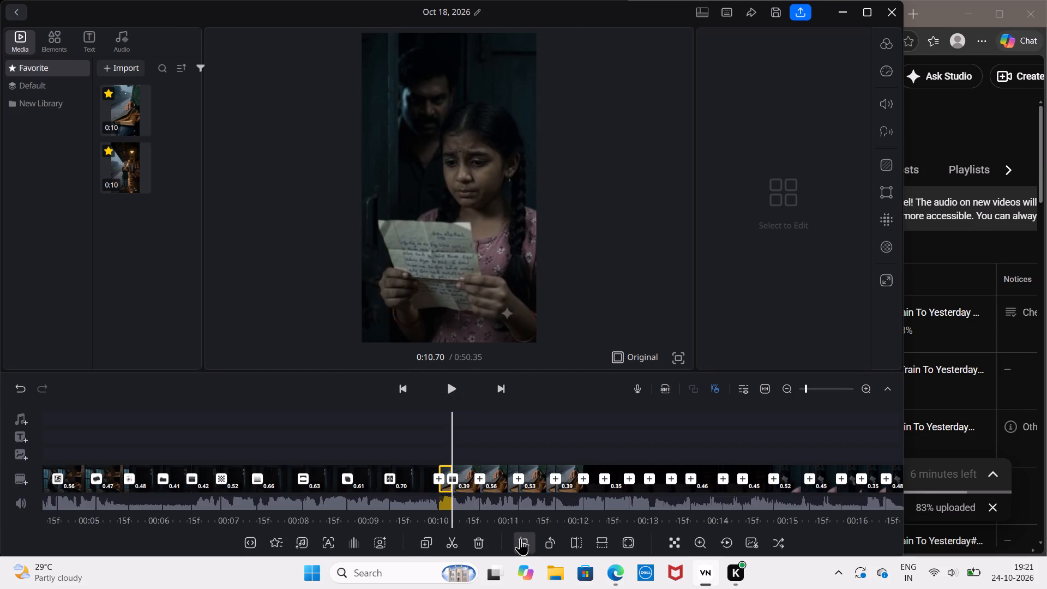
Add a Circle transition at the cut at about 0:10.6 and a Blur transition at about 0:11.1.
click(481, 473)
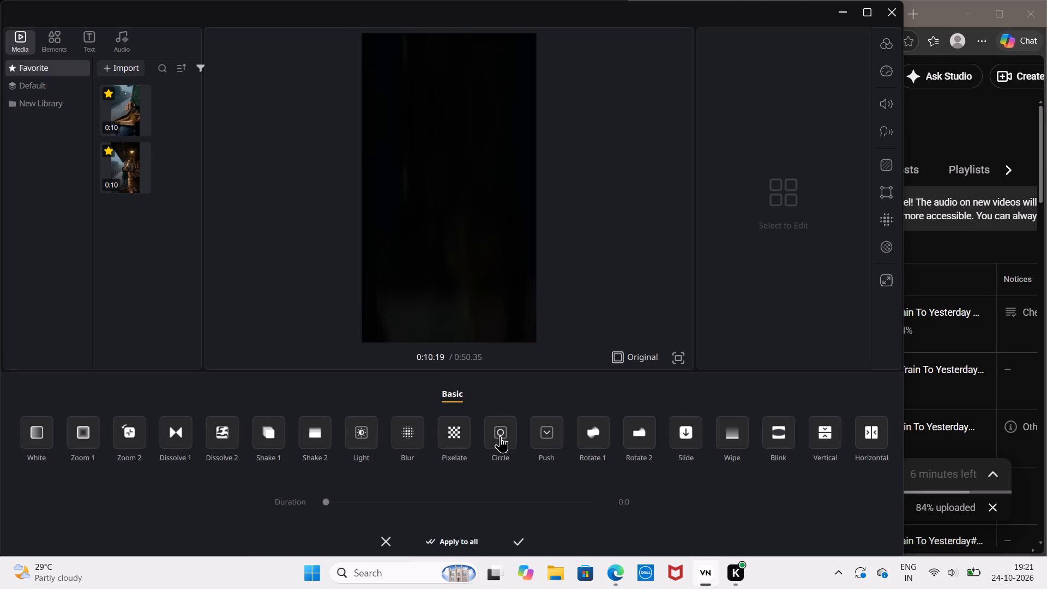
click(507, 434)
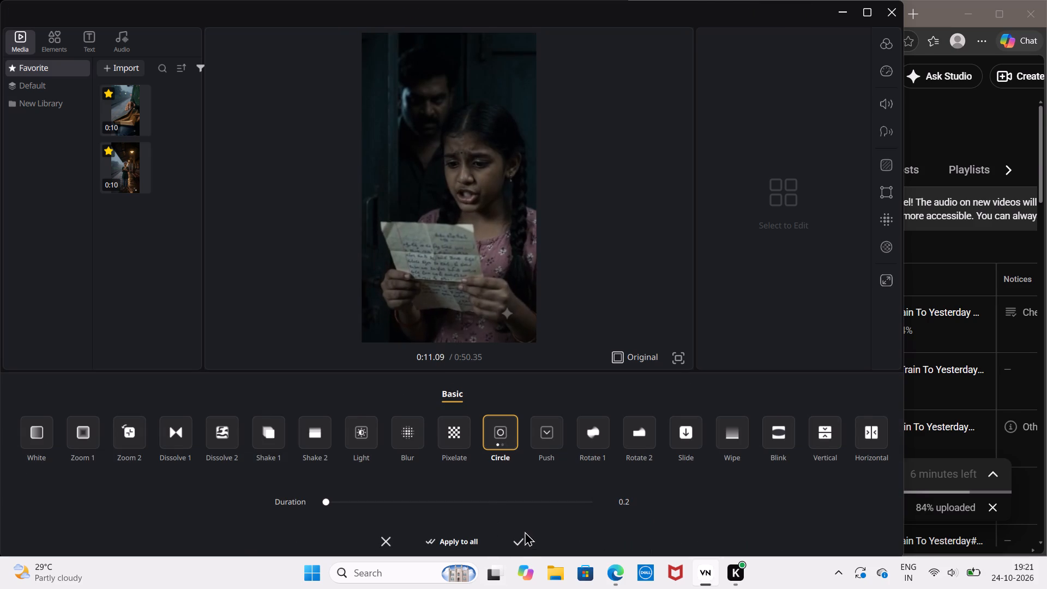
click(519, 536)
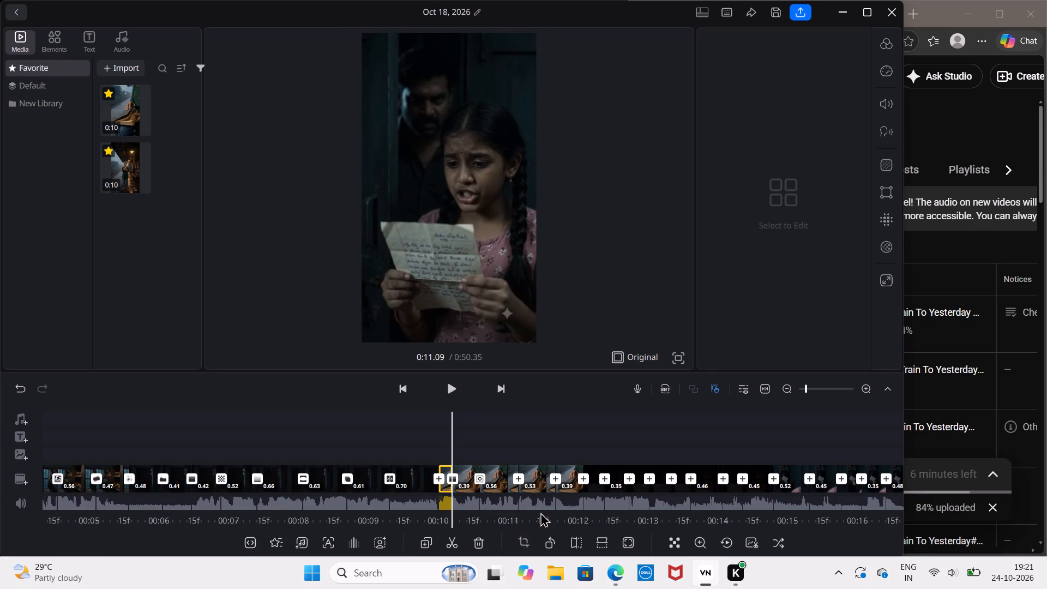
click(516, 477)
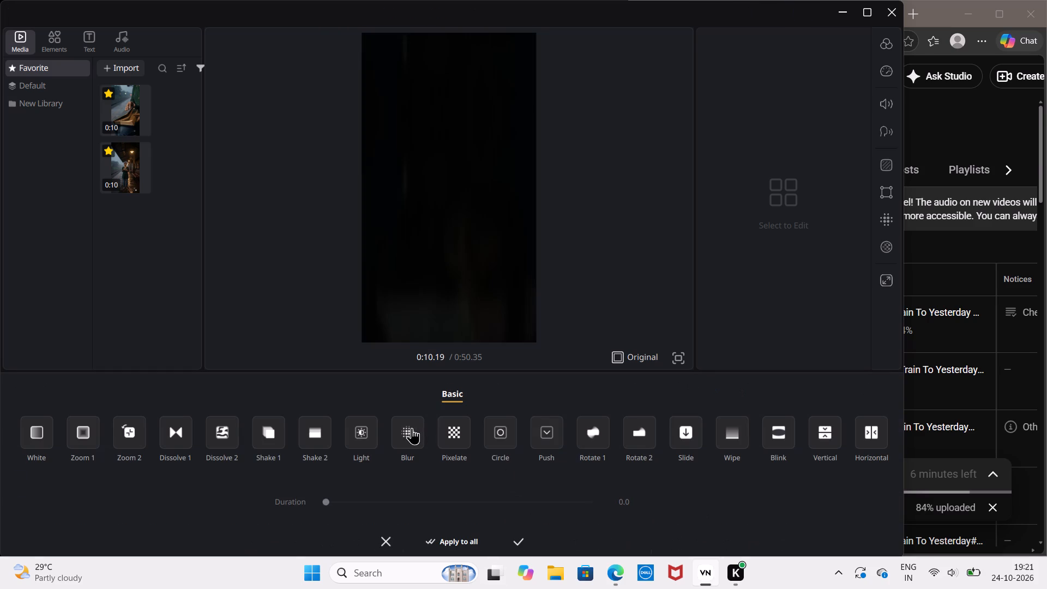
click(411, 427)
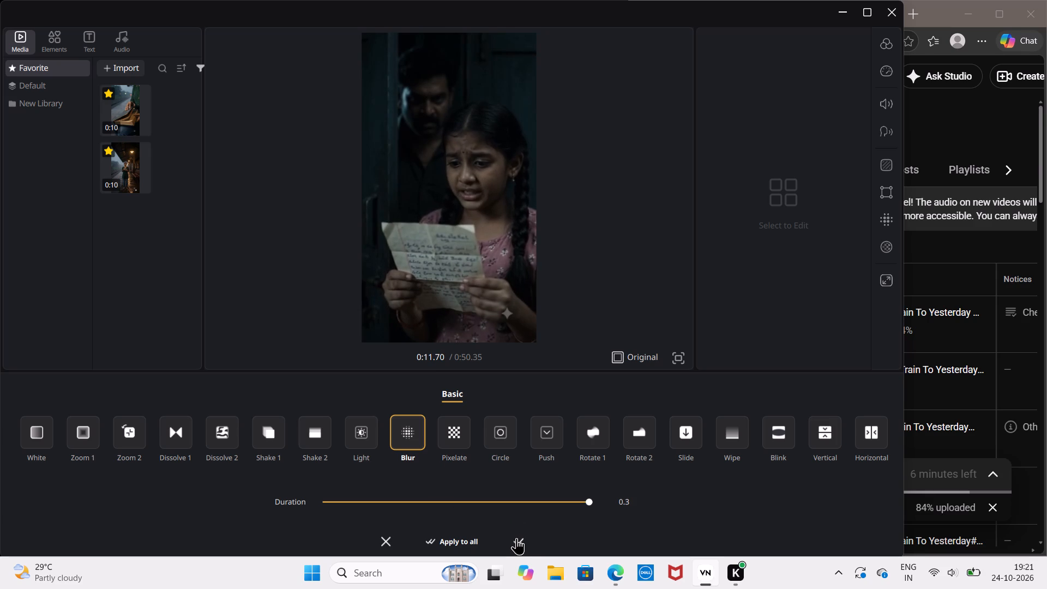
click(516, 538)
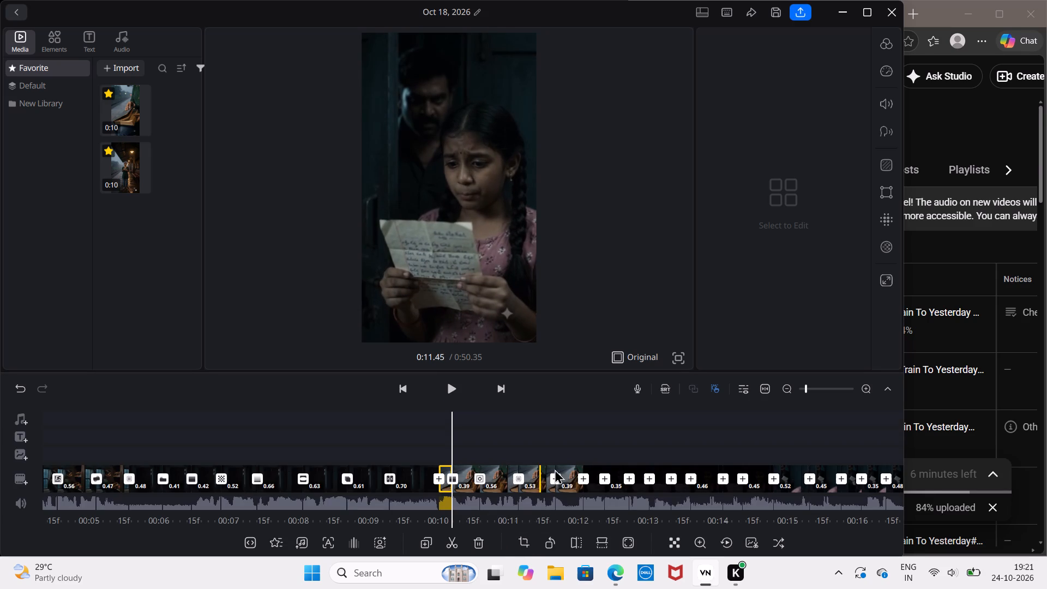
Add a Rotate 1 transition at the cut at about 0:11.7 and the fourth Shake 1 variant at about 0:12.1.
click(556, 480)
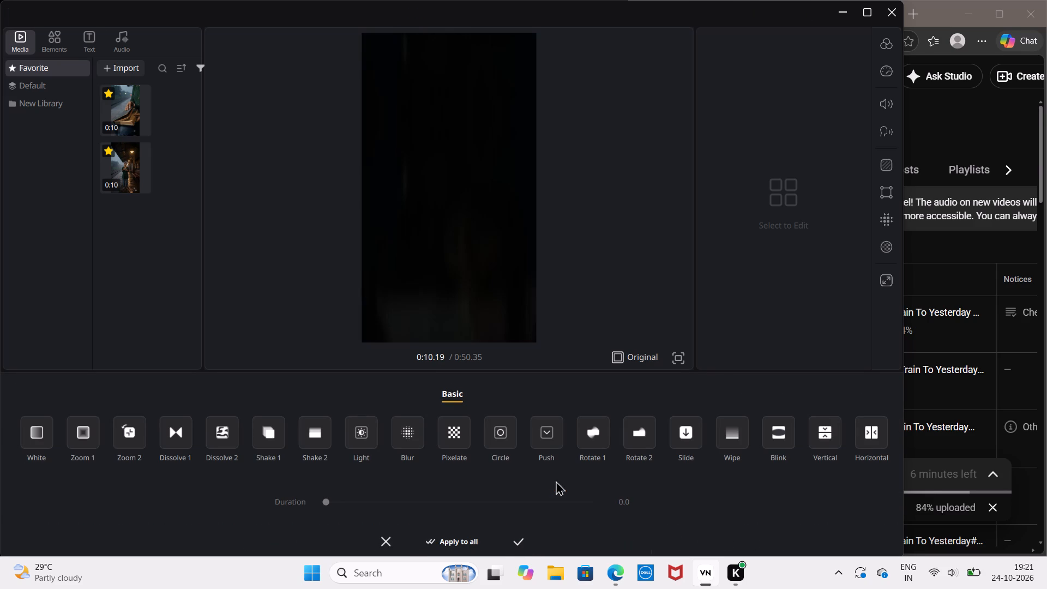
click(589, 423)
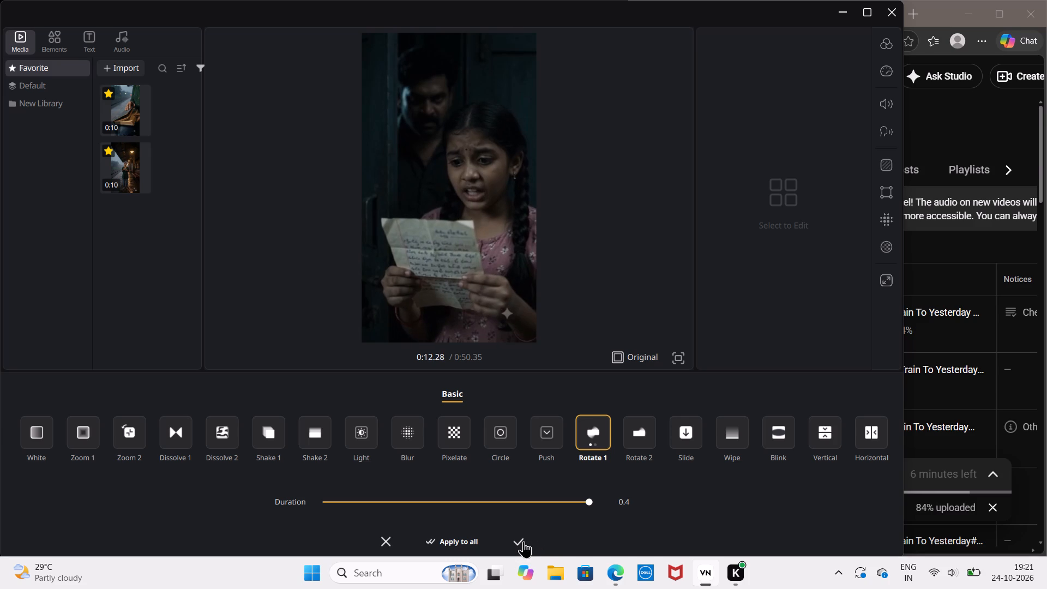
click(520, 543)
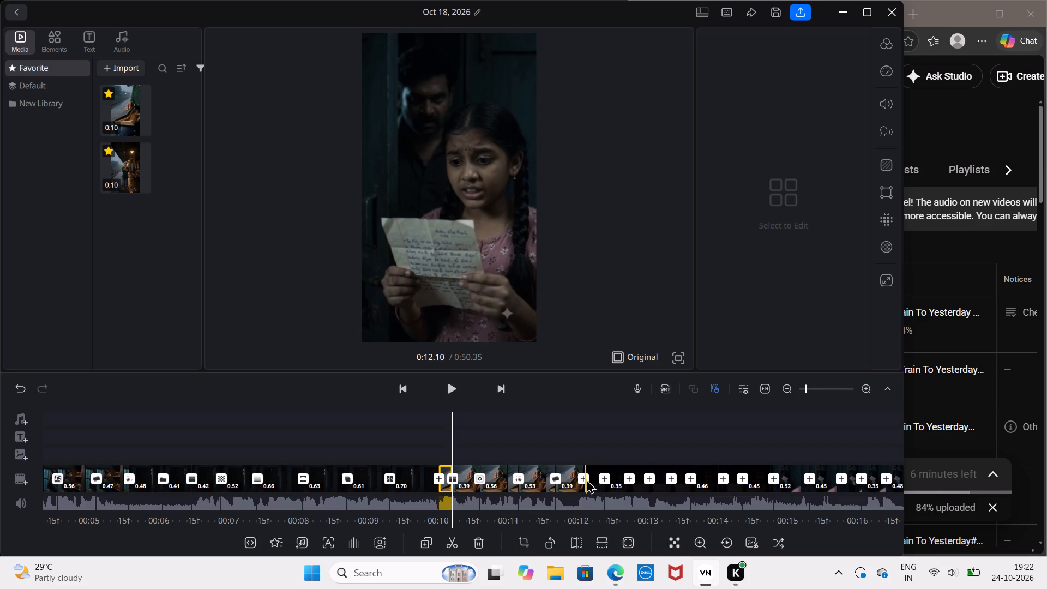
click(586, 479)
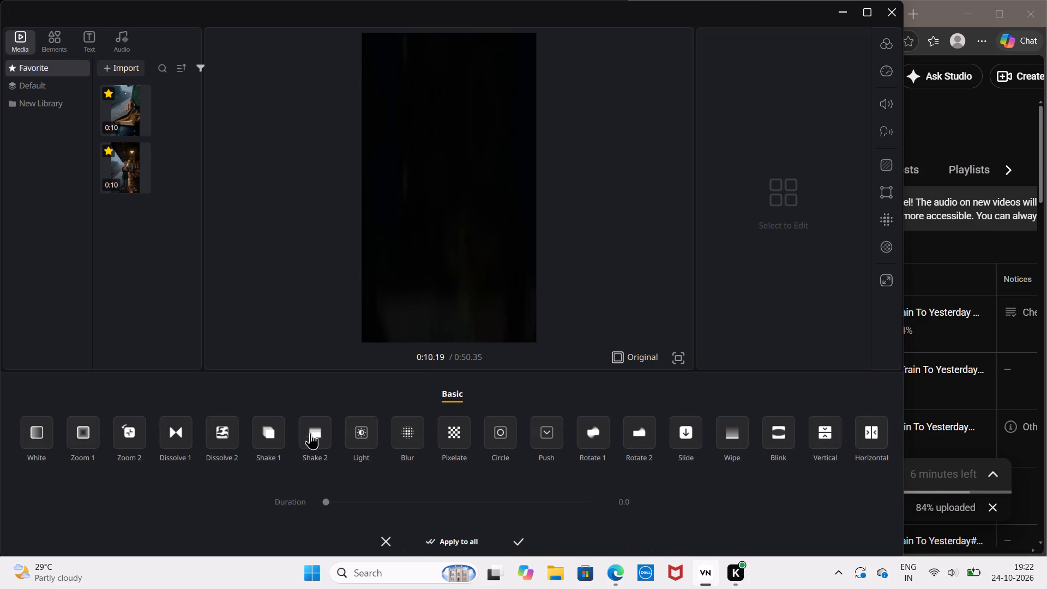
click(278, 436)
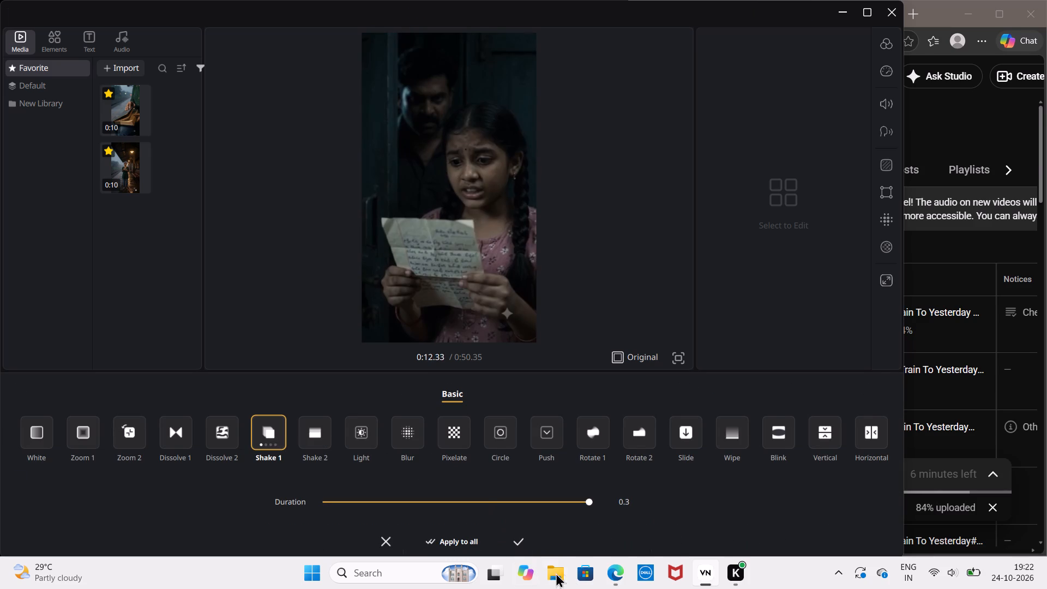
click(263, 438)
click(274, 438)
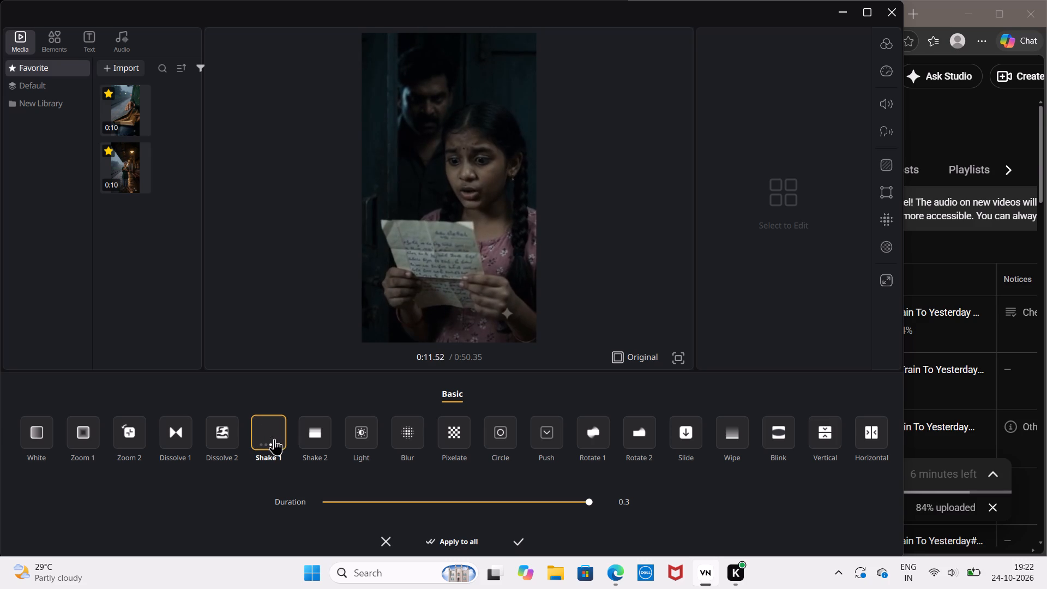
click(274, 438)
click(511, 542)
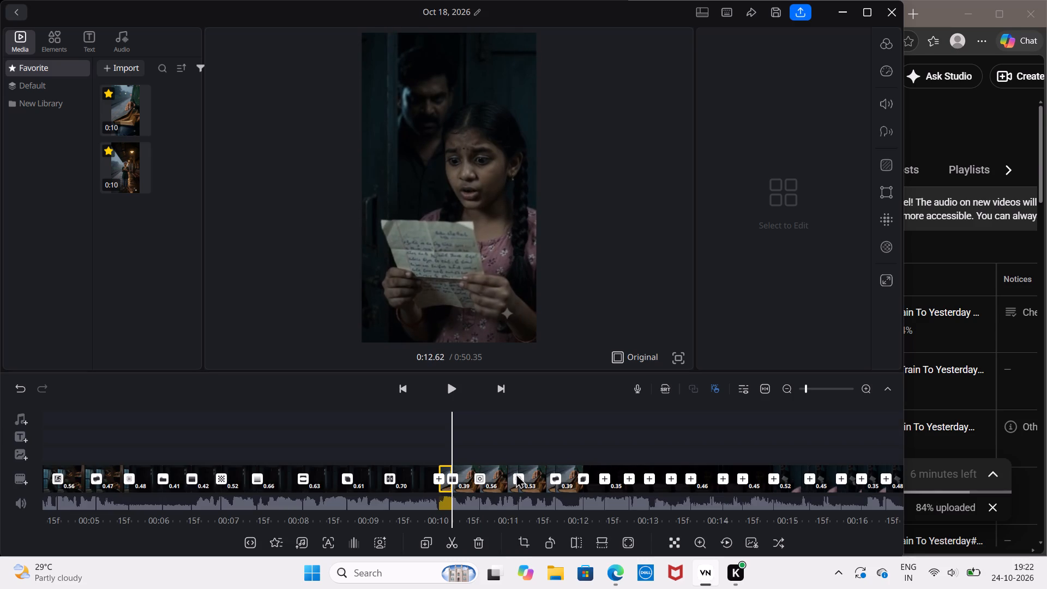
Add a Circle transition in its second variant at the cut at about 0:12.4.
scroll(604, 477, left, 2)
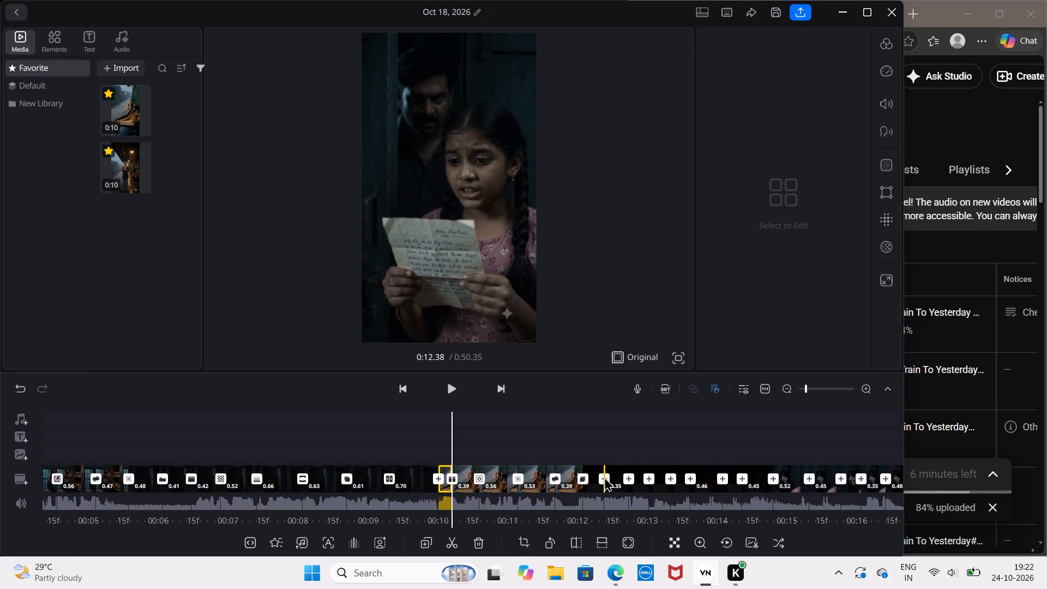
scroll(604, 477, left, 3)
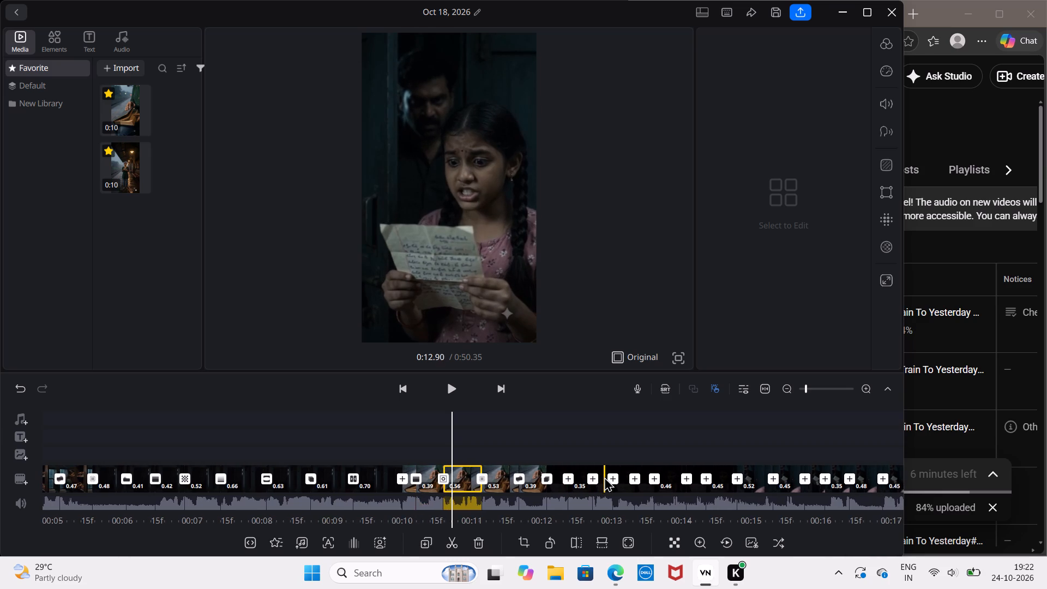
scroll(604, 477, left, 1)
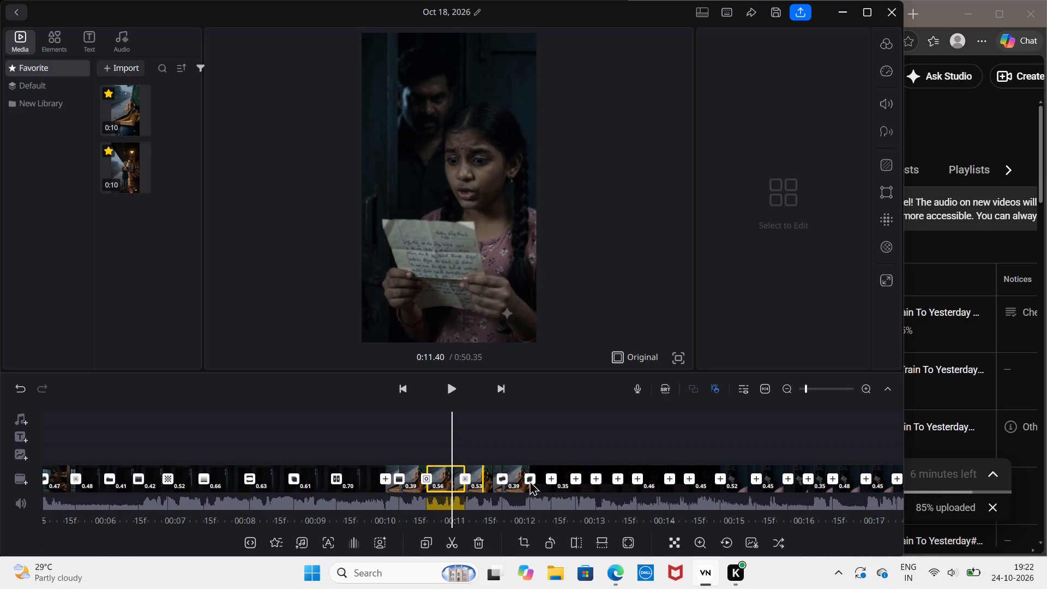
click(551, 475)
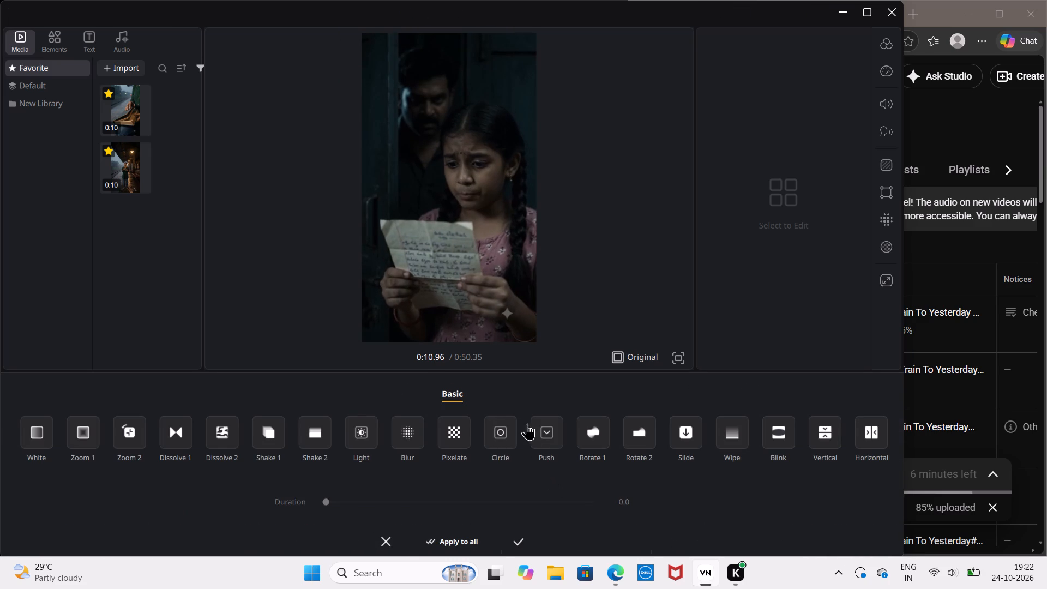
click(496, 435)
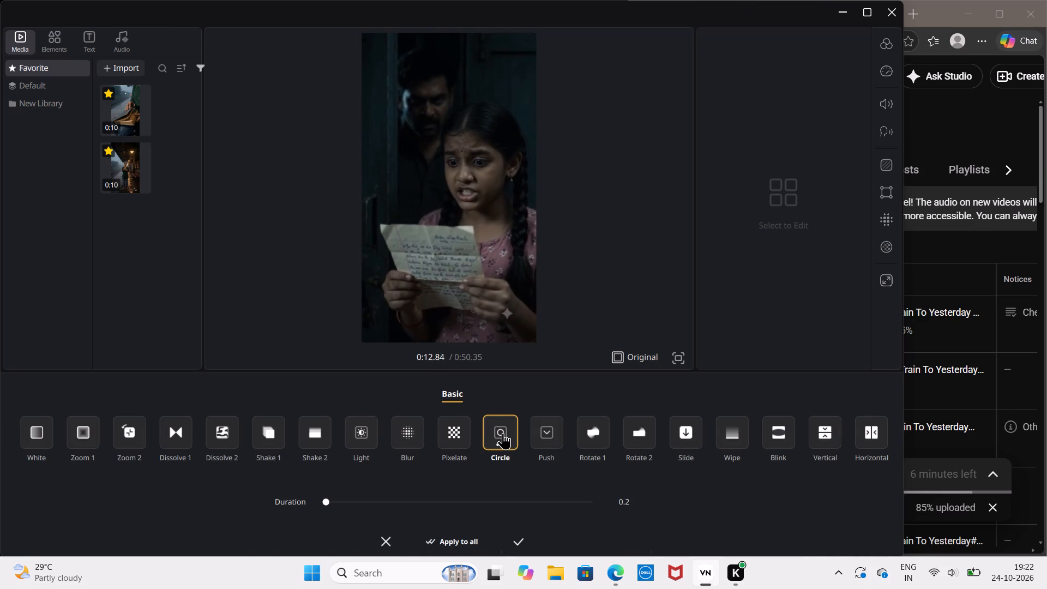
click(503, 432)
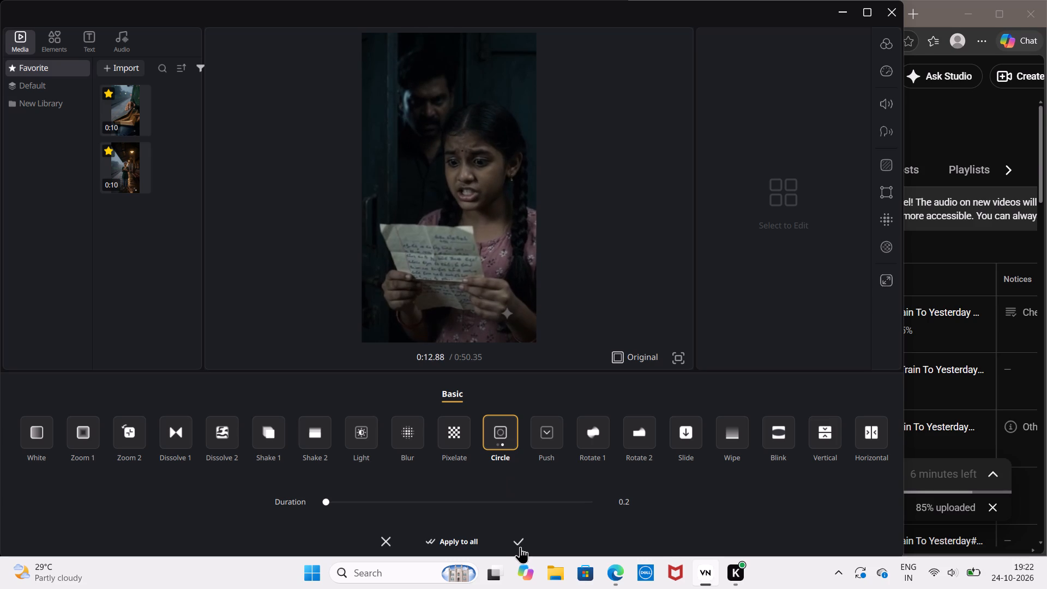
click(520, 545)
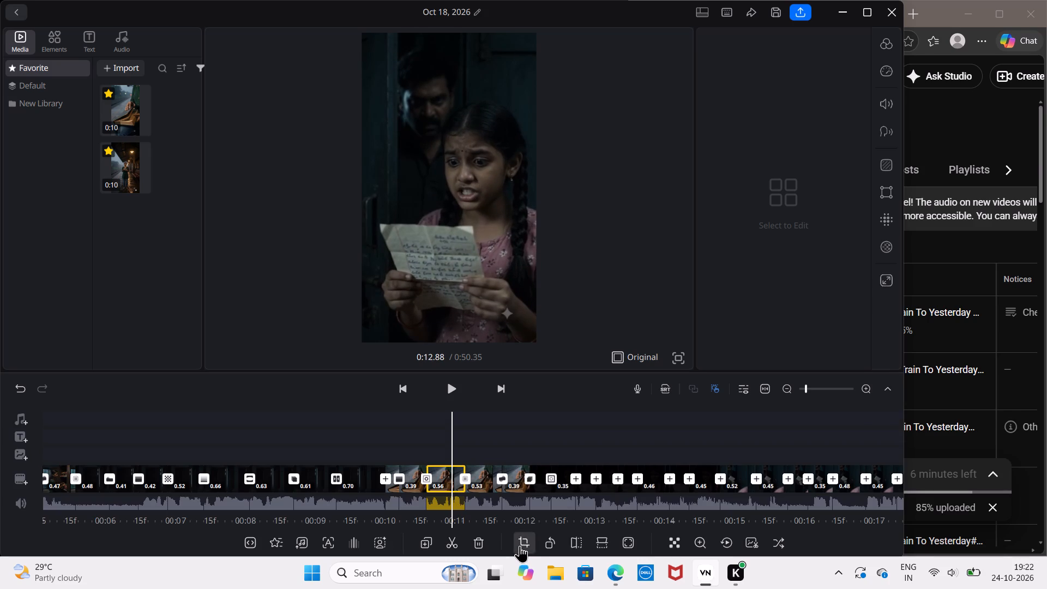
Add a Push transition in its left-pointing variant at the cut at about 0:12.7.
scroll(594, 478, left, 1)
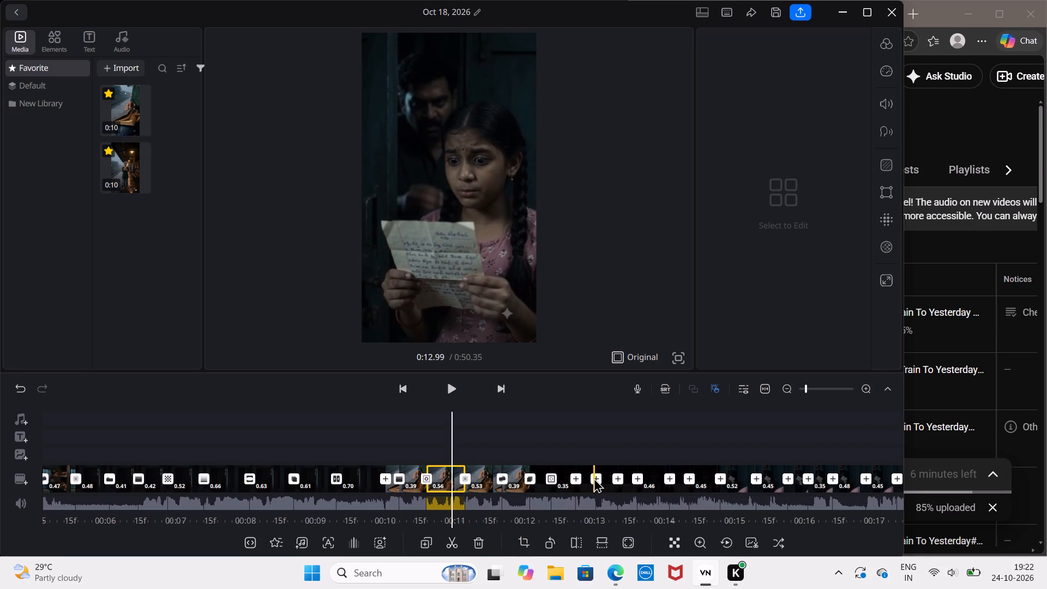
scroll(594, 478, left, 6)
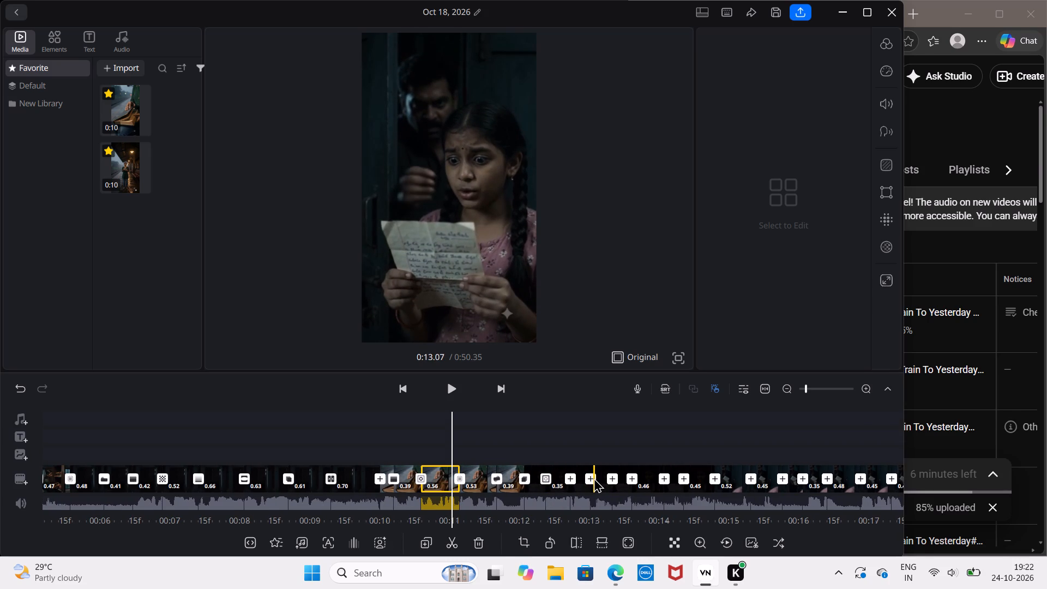
scroll(594, 478, left, 7)
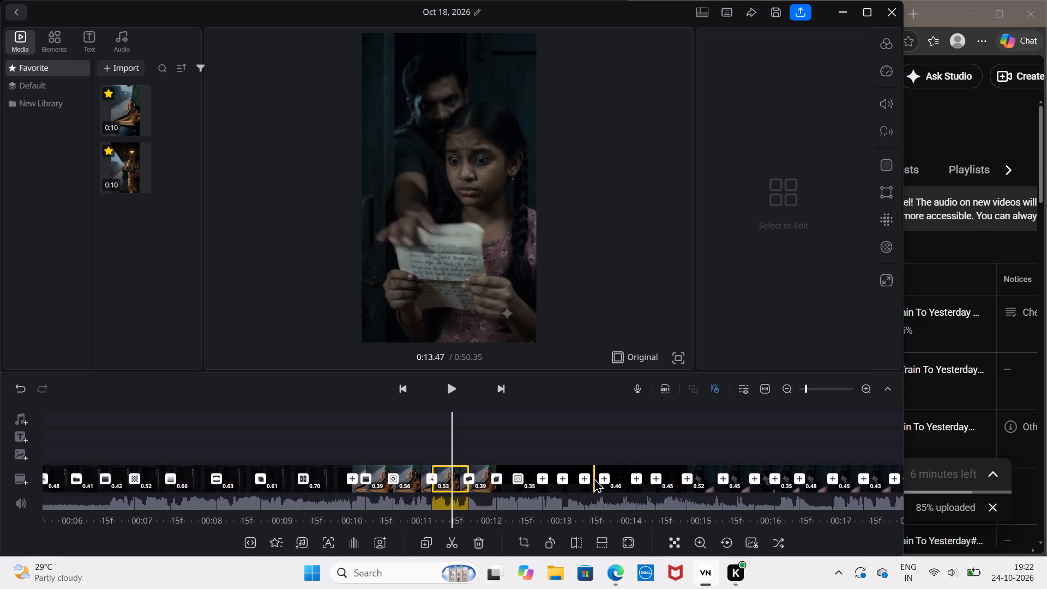
scroll(594, 478, left, 1)
click(501, 474)
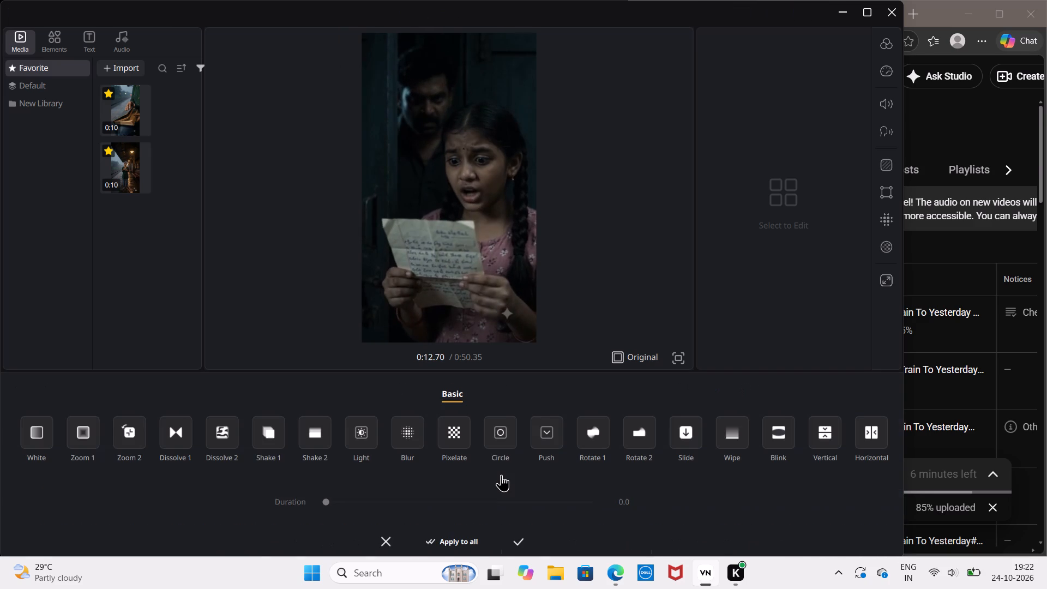
click(538, 433)
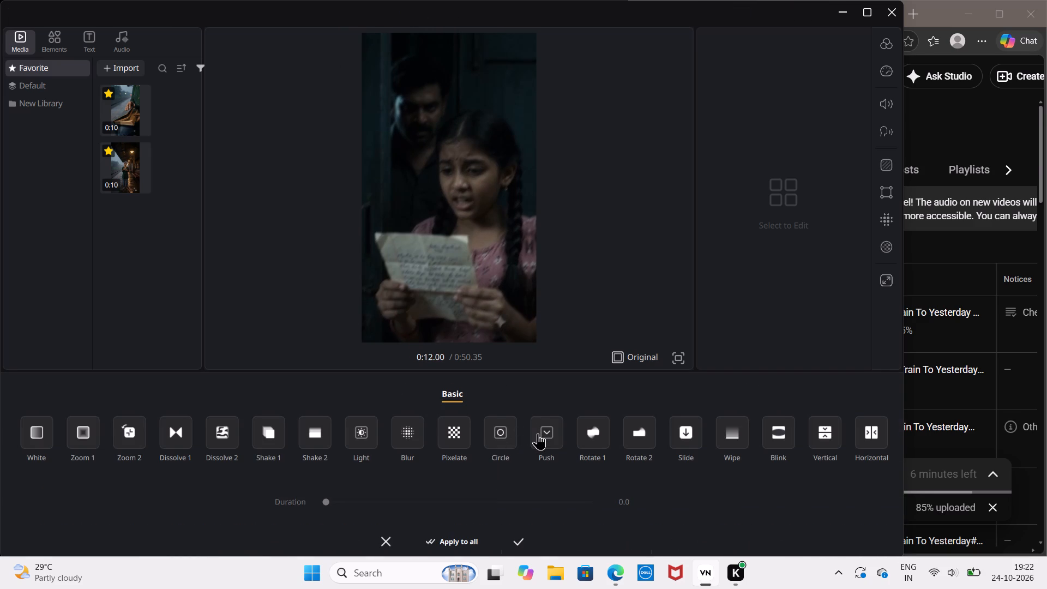
click(538, 432)
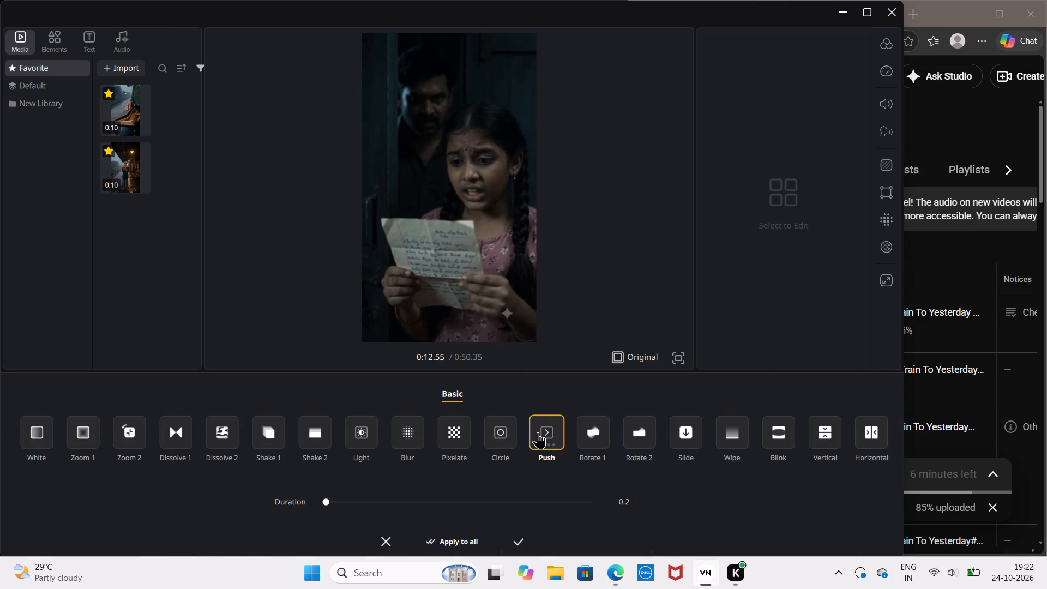
click(538, 432)
click(538, 432)
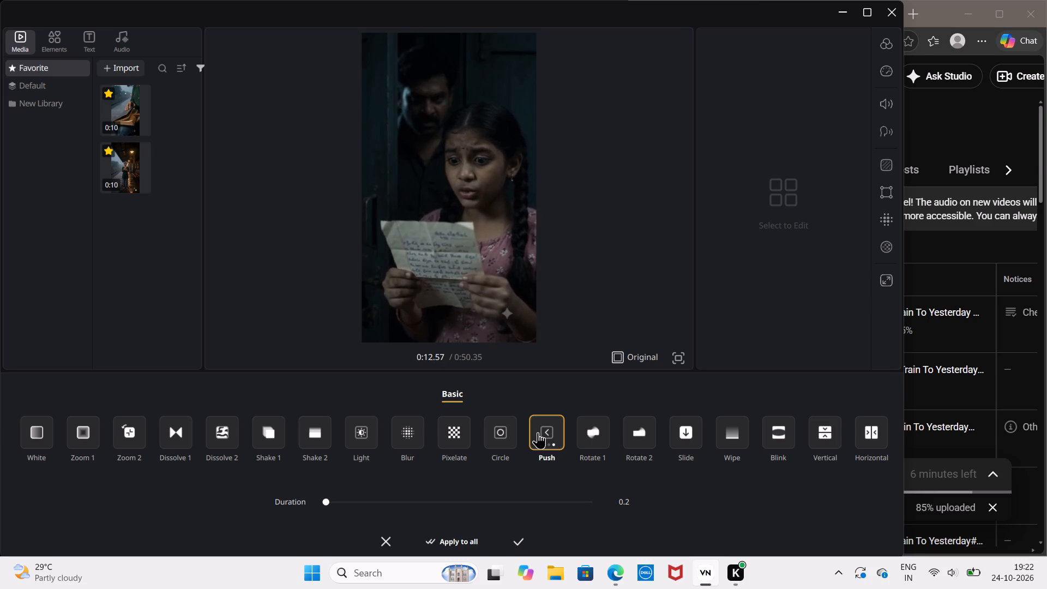
click(516, 542)
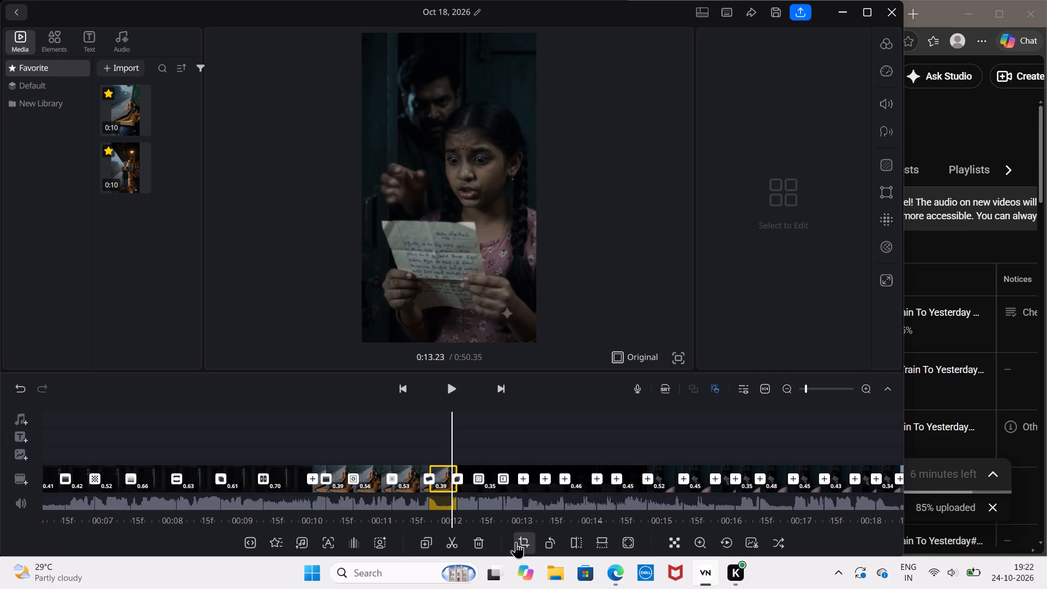
Add a Blink transition at the cut at about 0:13.0 and a Horizontal transition at about 0:13.3.
click(526, 478)
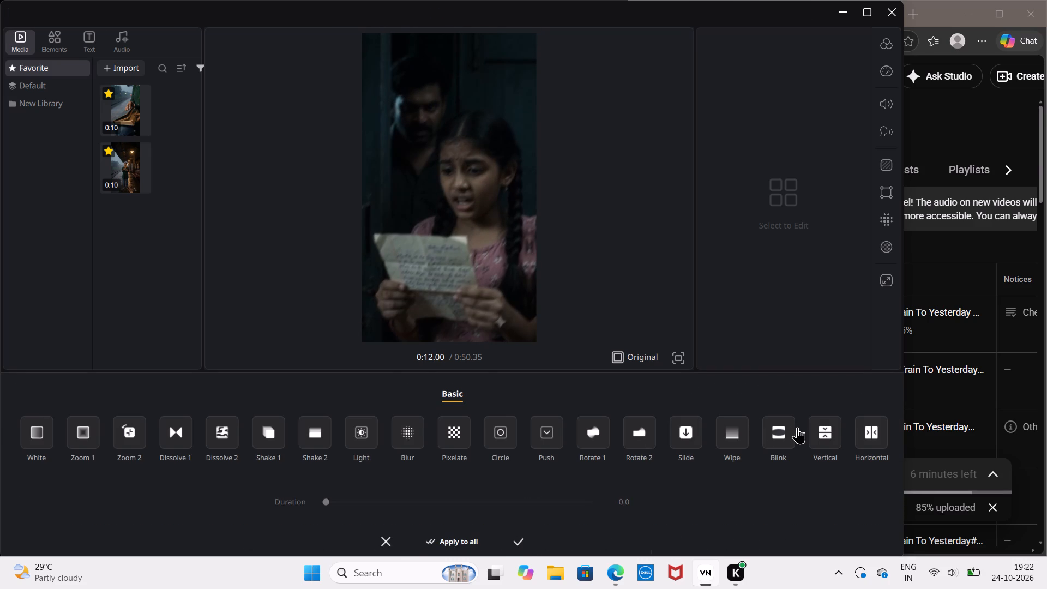
click(786, 432)
click(786, 432)
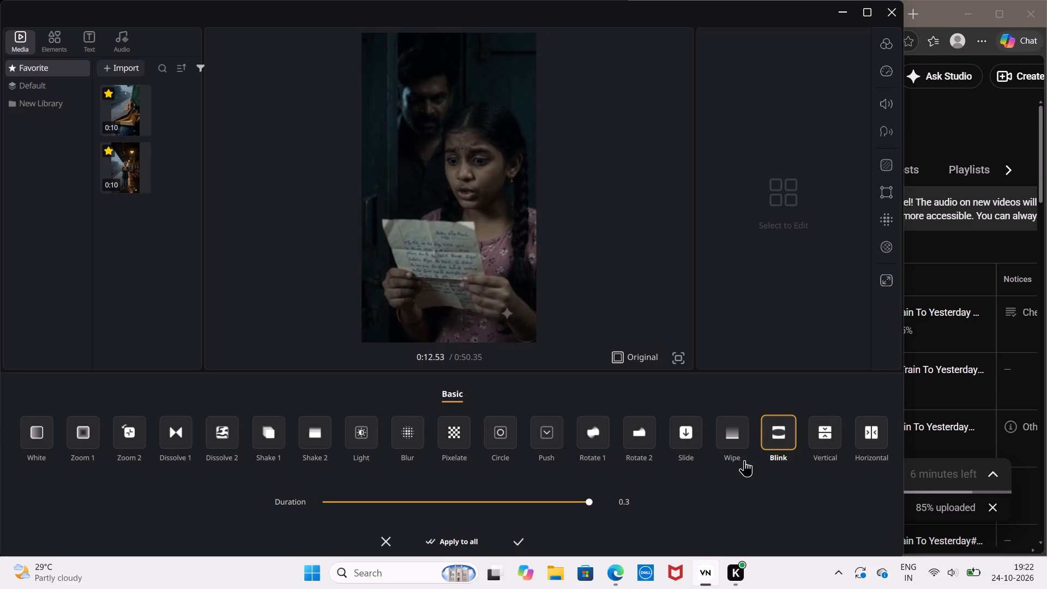
click(522, 541)
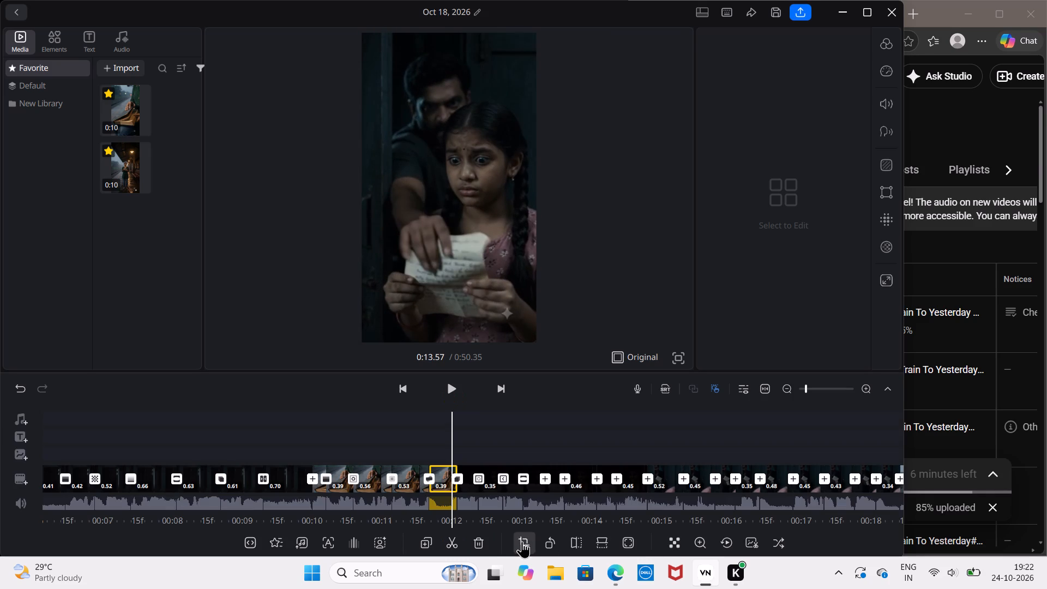
click(546, 478)
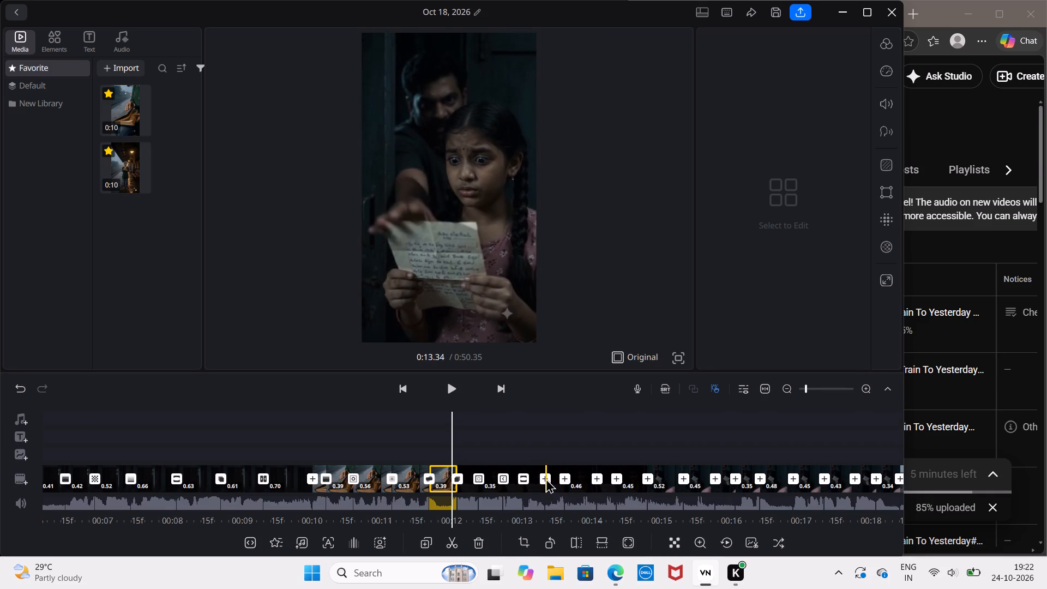
click(868, 436)
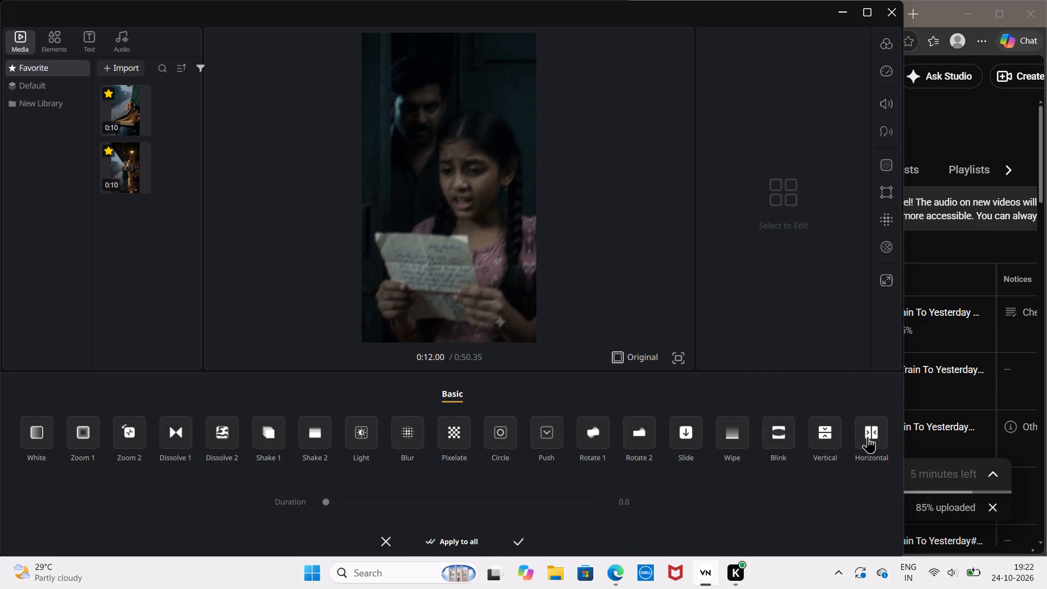
click(868, 436)
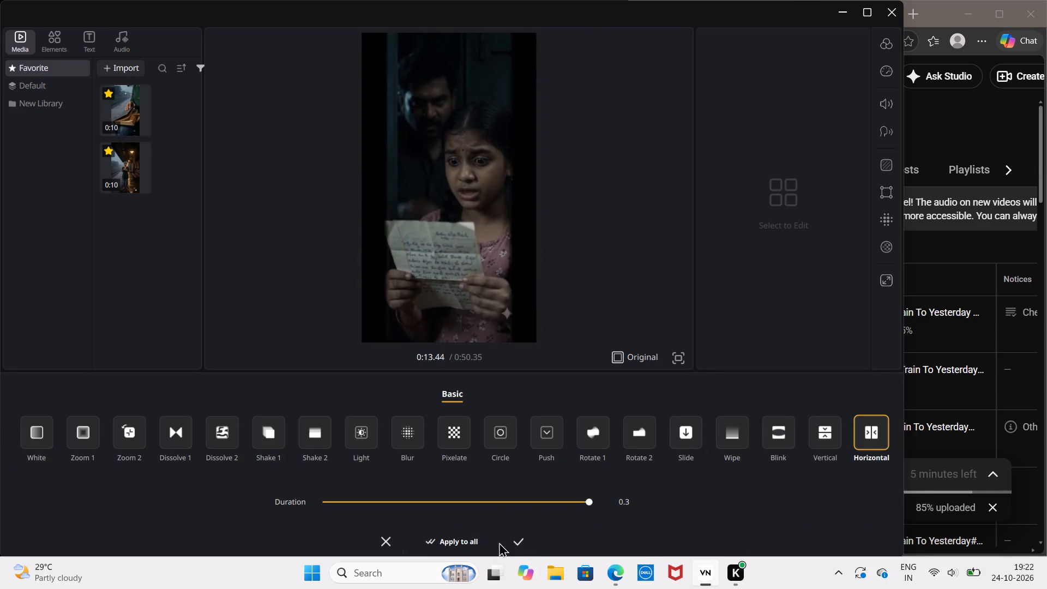
click(516, 542)
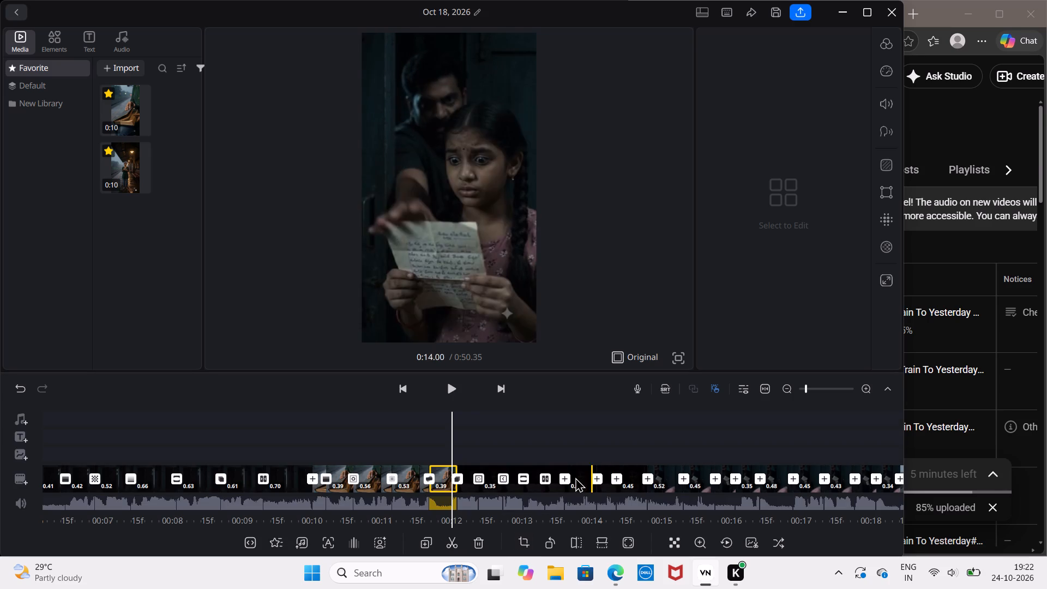
Add a Blur transition at the cut at about 0:13.6 and a downward Push transition at about 0:14.1.
click(564, 475)
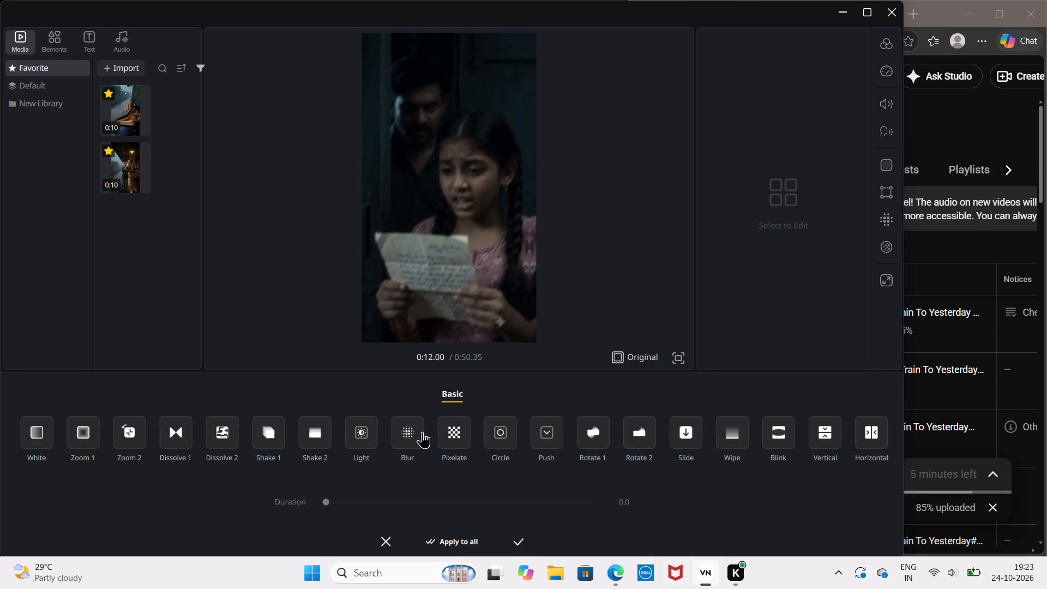
click(422, 431)
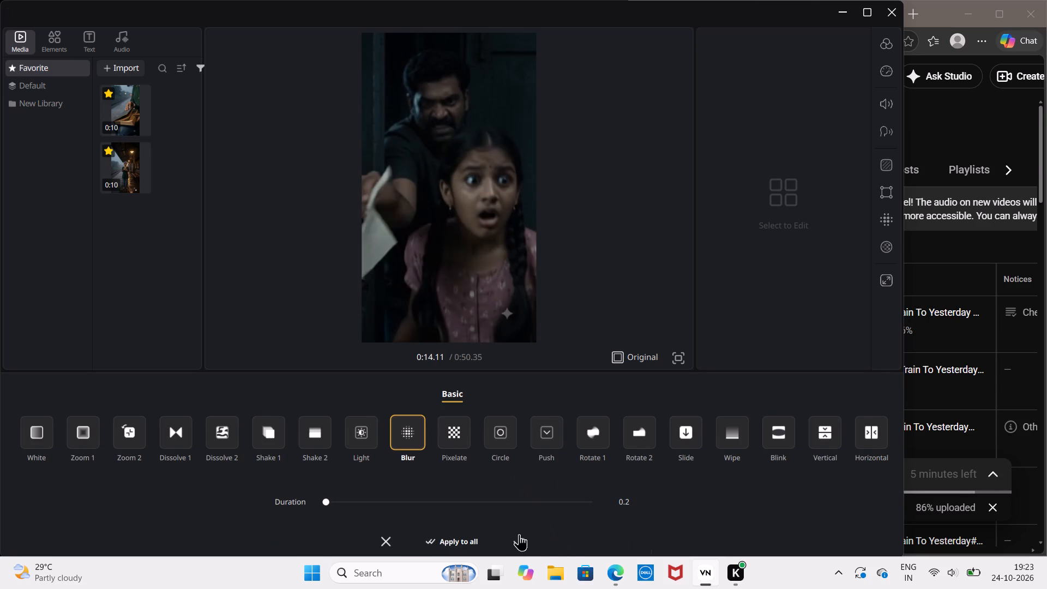
click(512, 531)
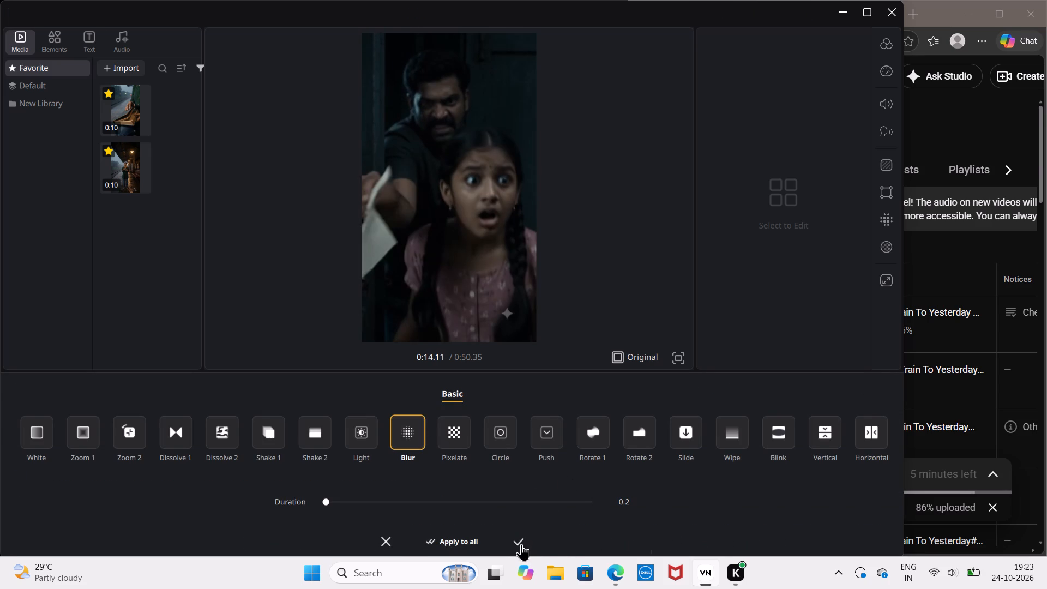
click(521, 544)
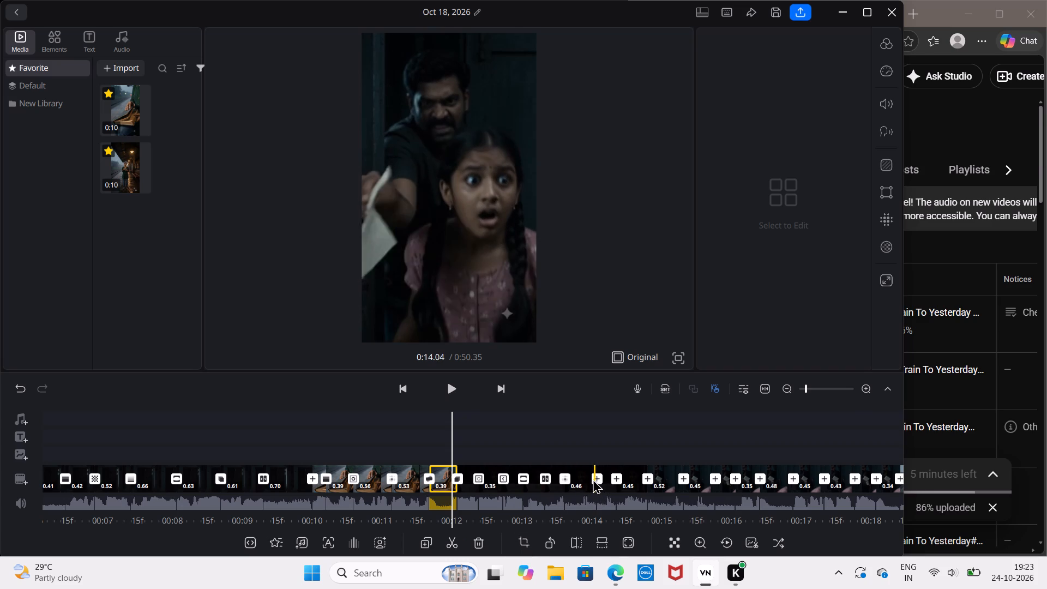
click(593, 479)
click(548, 436)
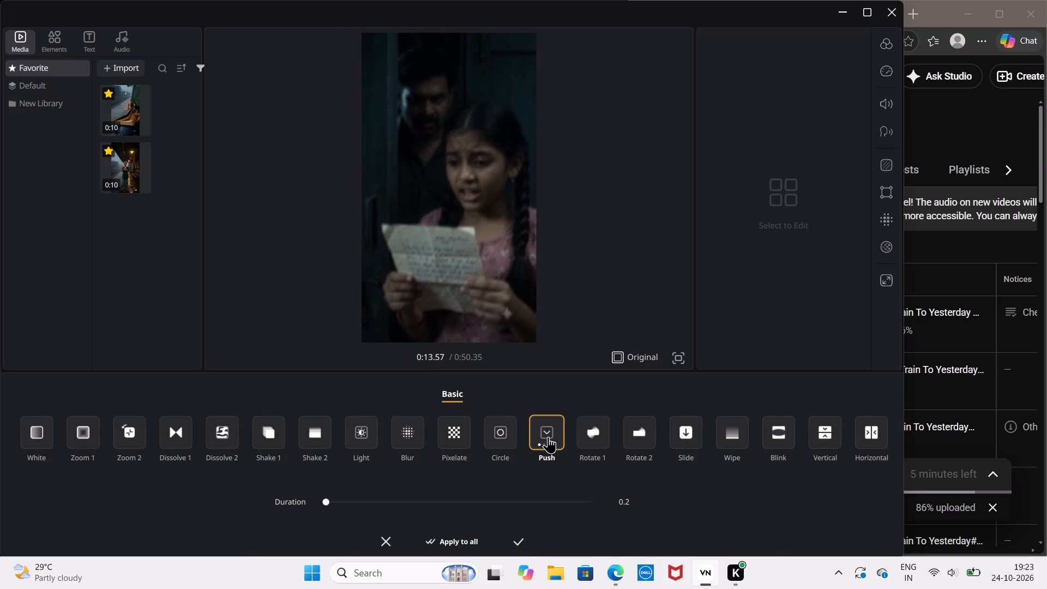
click(518, 539)
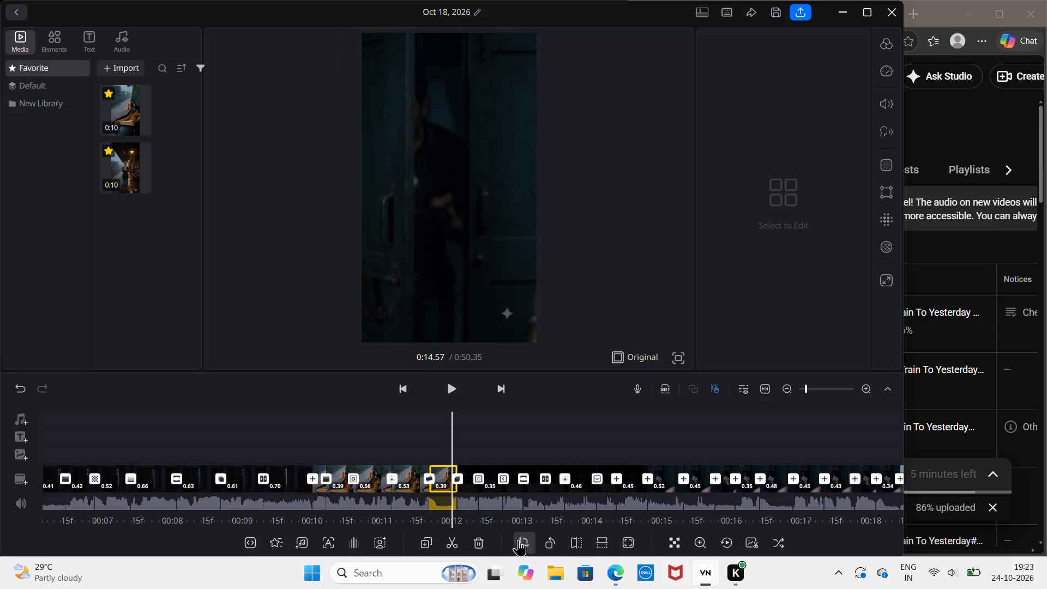
Add a Pixelate transition at the cut at about 0:14.4 and a downward Slide transition at about 0:14.8.
click(618, 479)
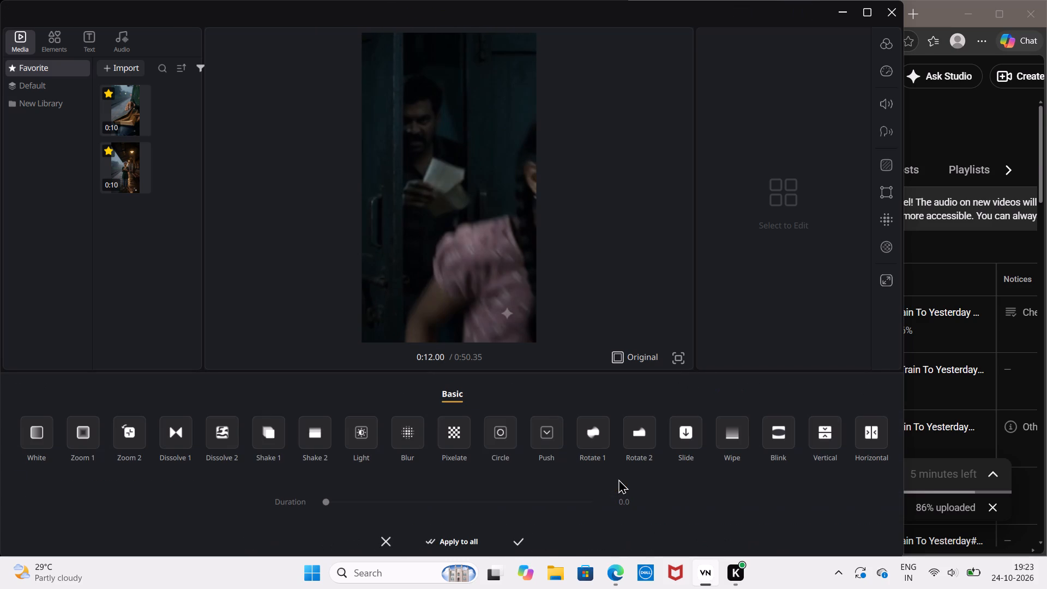
click(466, 429)
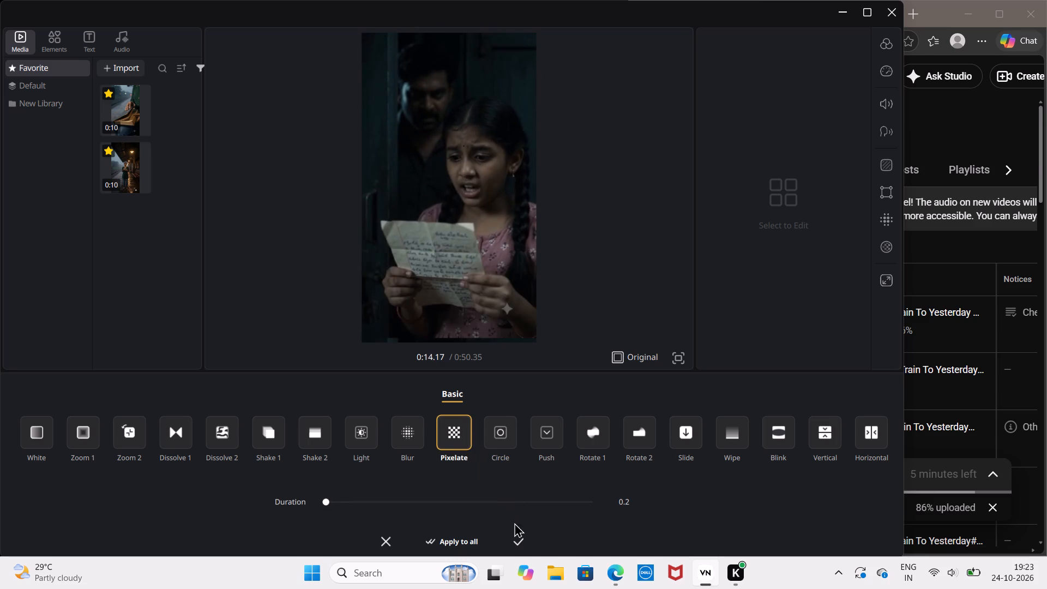
click(512, 536)
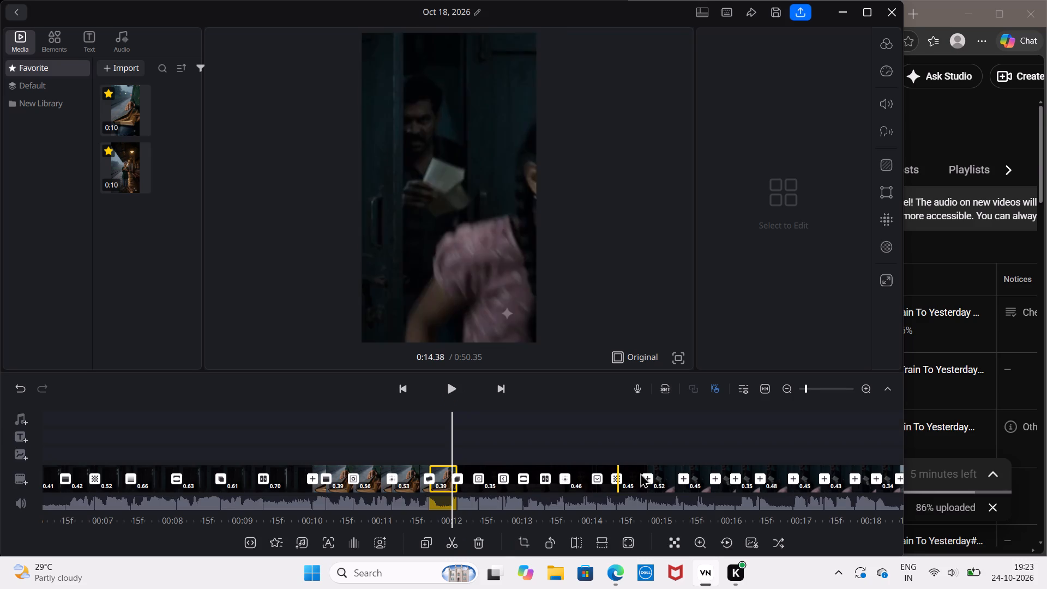
click(646, 478)
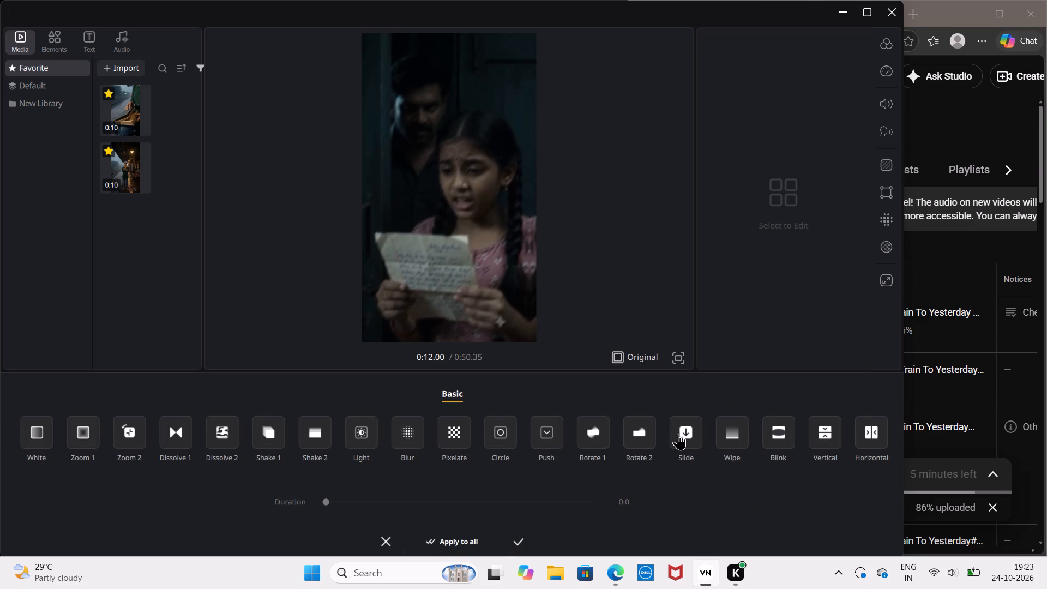
click(682, 433)
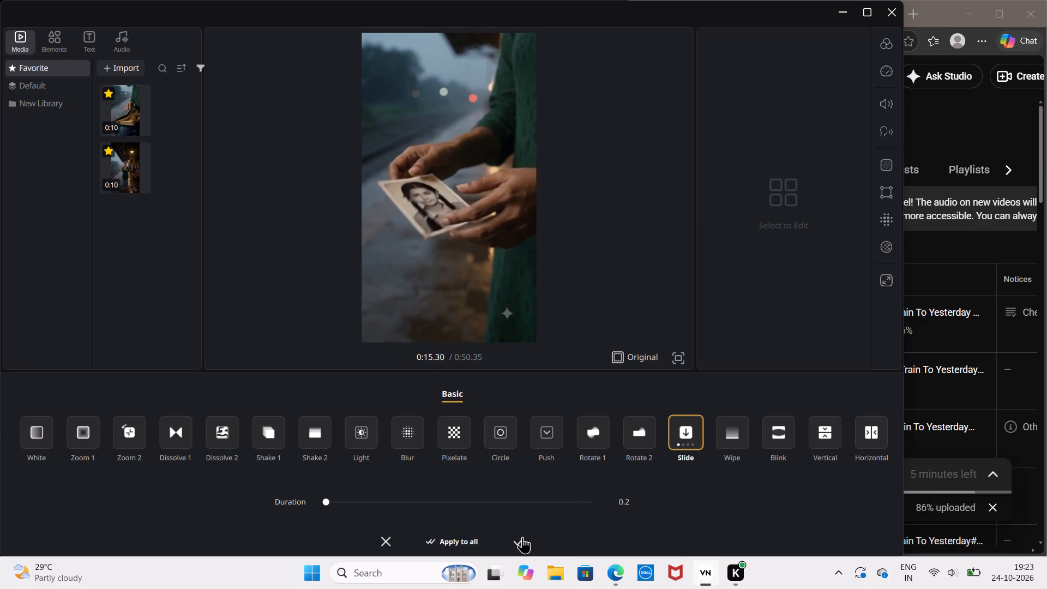
click(522, 537)
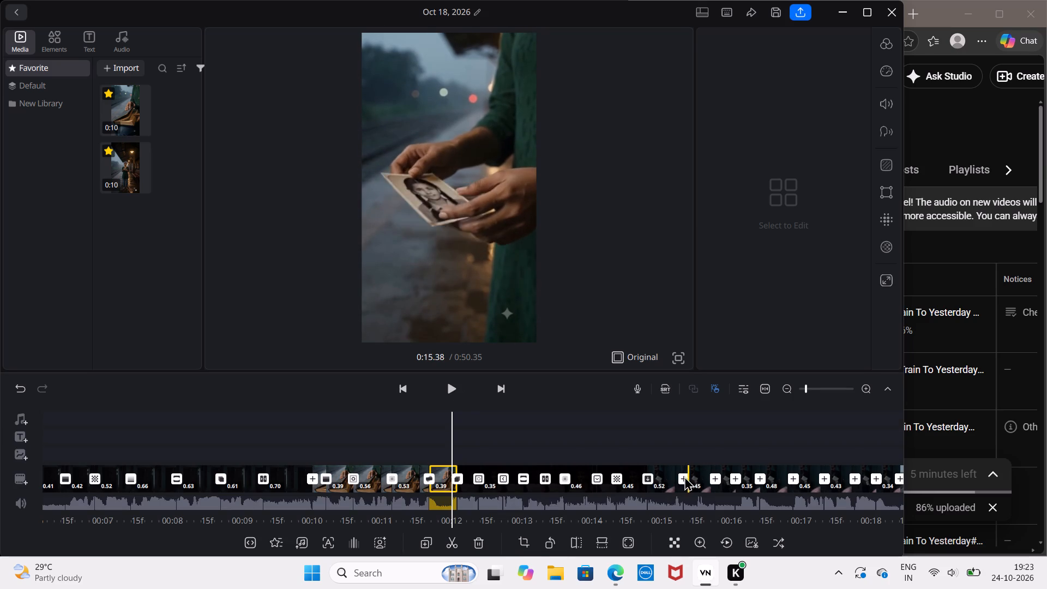
Add Light transitions at the cuts at about 0:15.3 and 0:15.8.
click(682, 477)
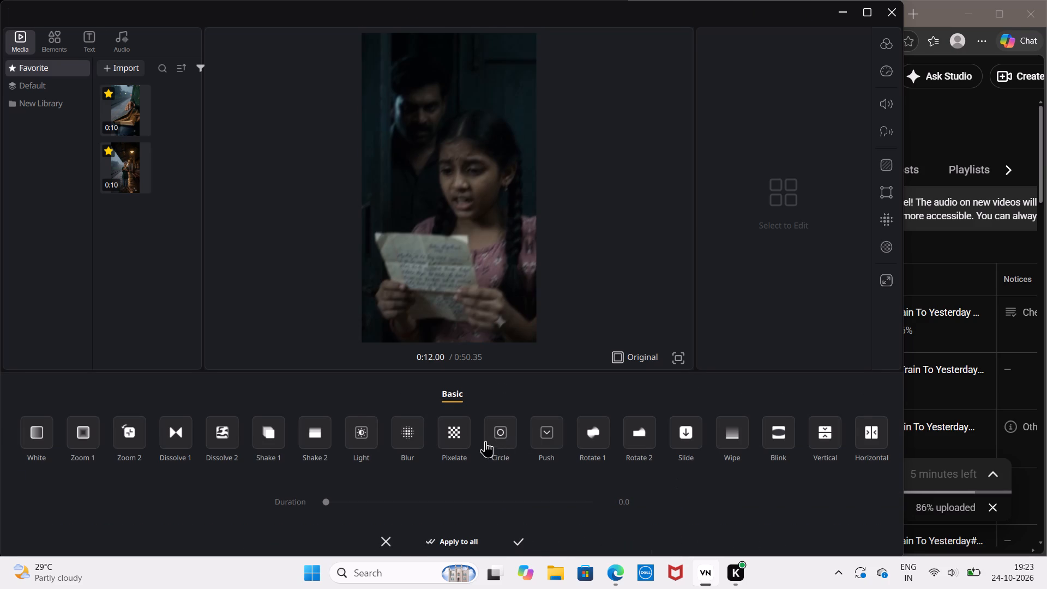
click(357, 439)
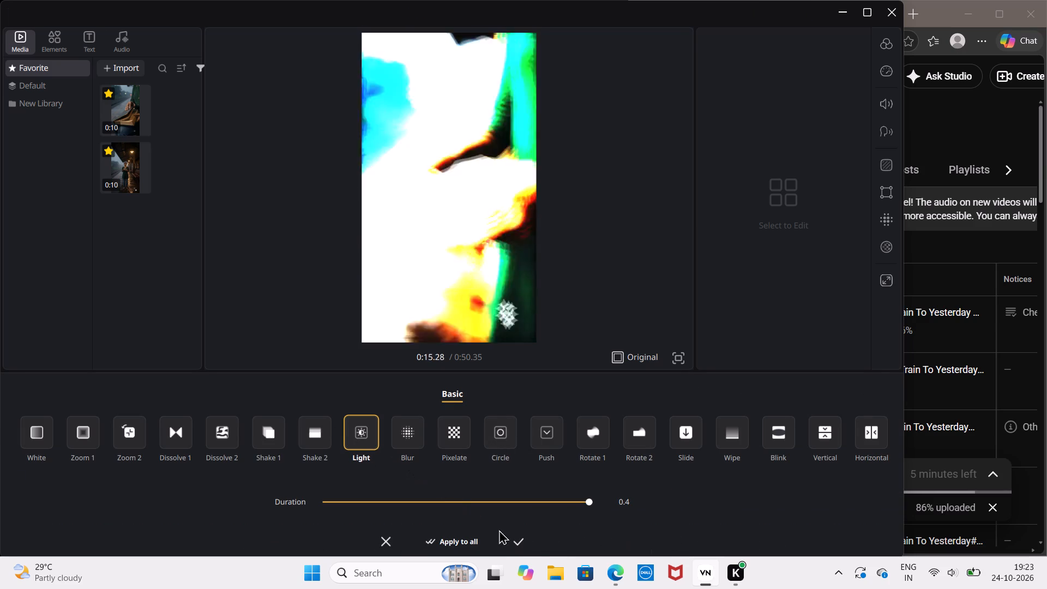
click(518, 533)
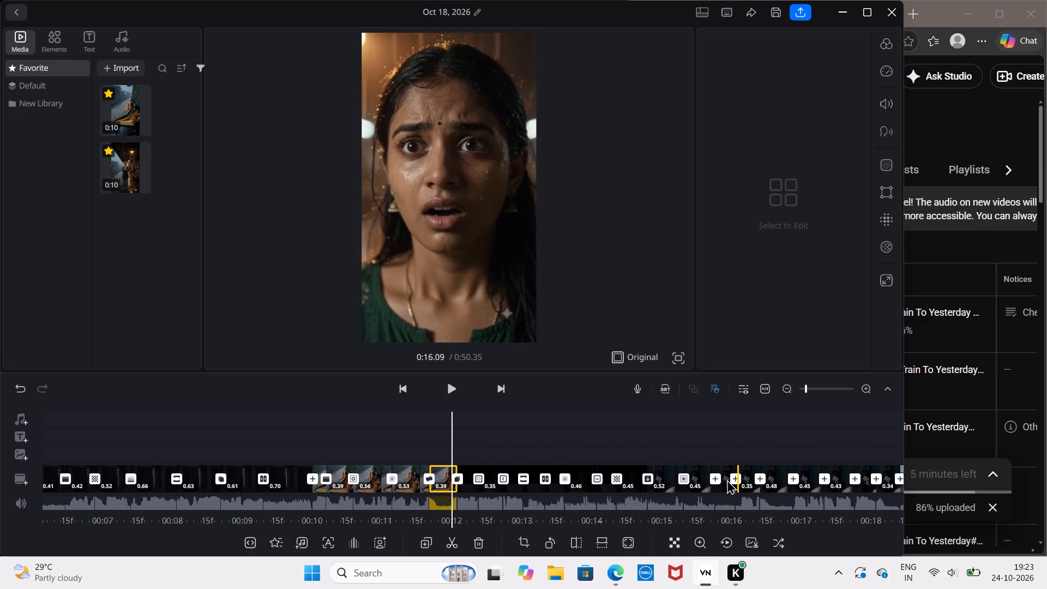
click(713, 476)
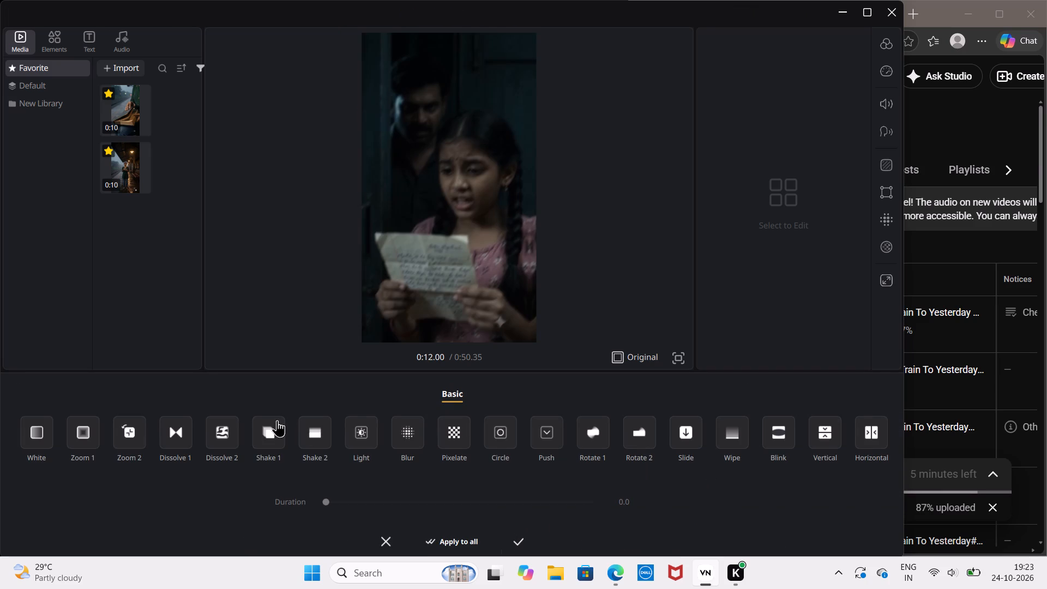
click(362, 434)
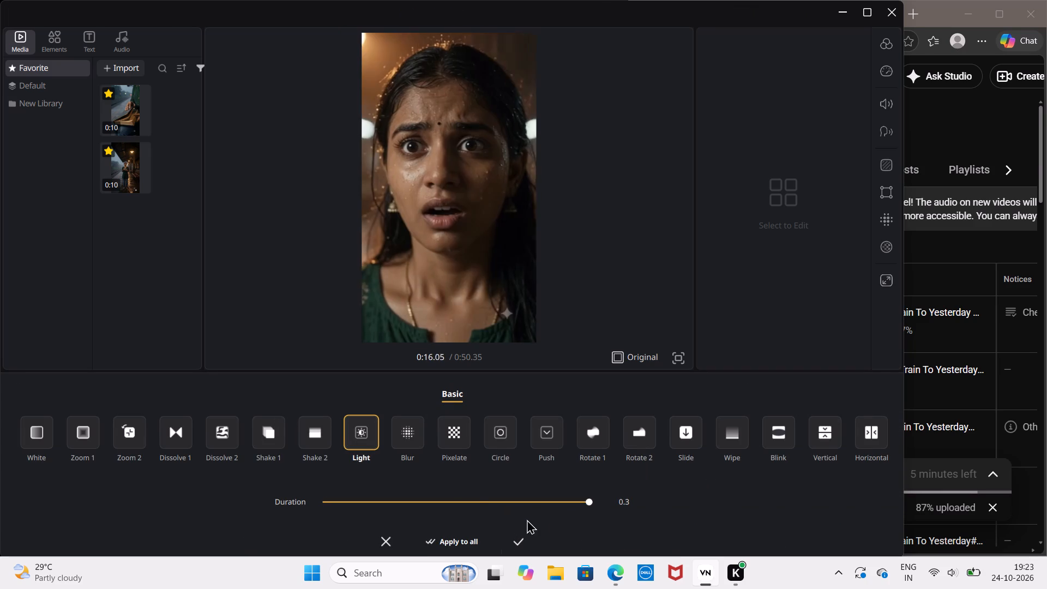
click(519, 535)
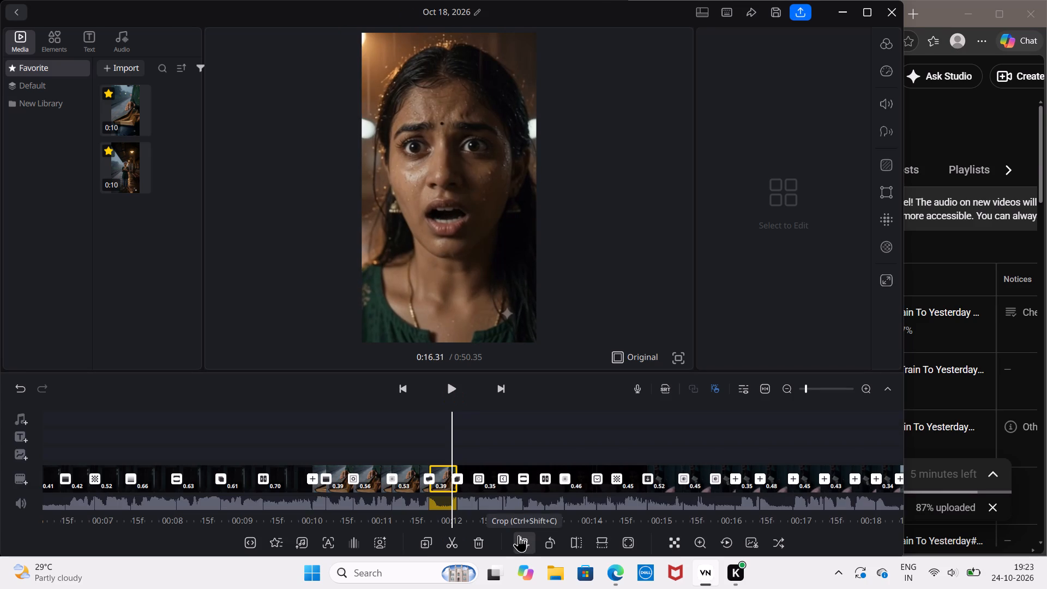
Add a Rotate 2 transition at the cut at about 0:16.1.
click(733, 476)
click(645, 430)
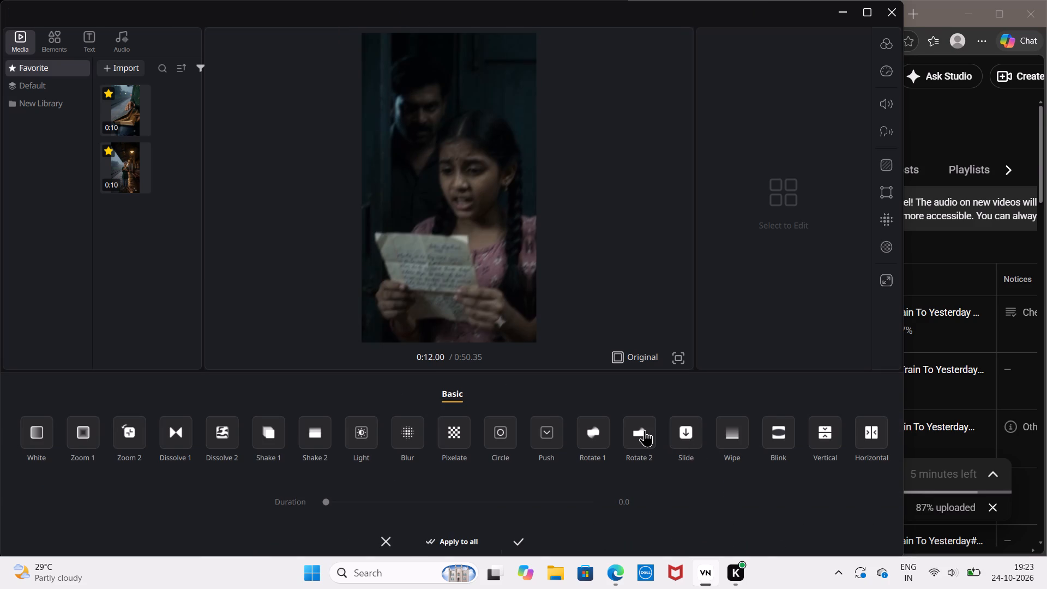
click(514, 542)
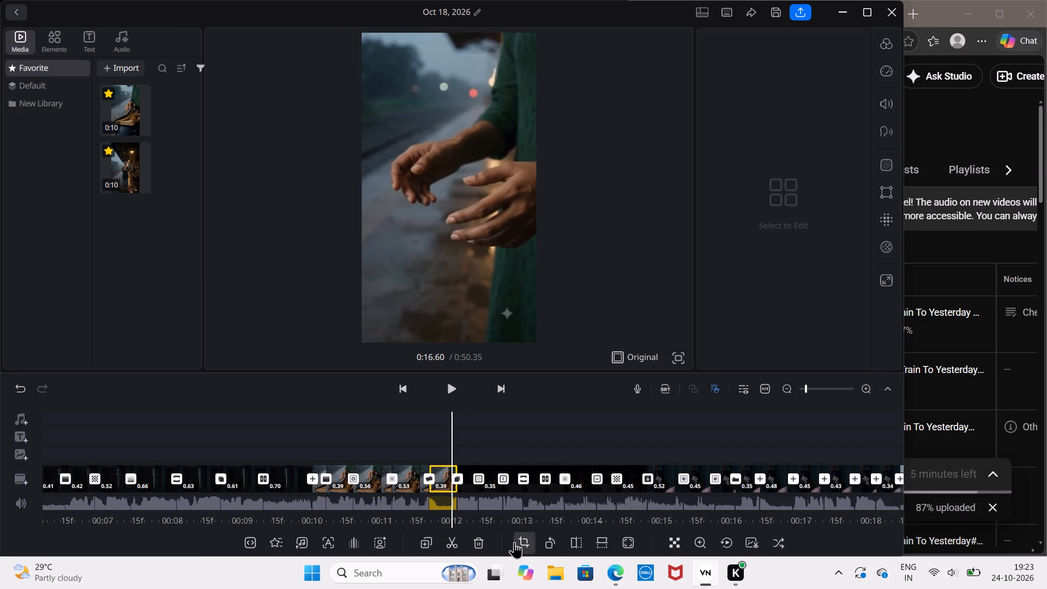
Add a Blink transition at the cut at about 0:16.4 and a Rotate 1 transition at about 0:16.9.
click(759, 477)
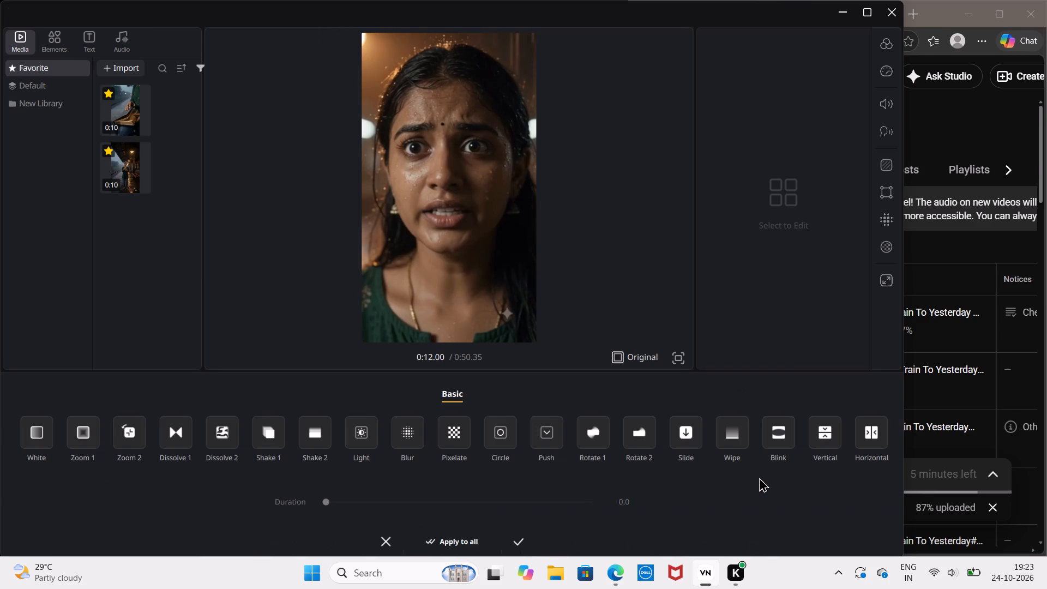
click(779, 437)
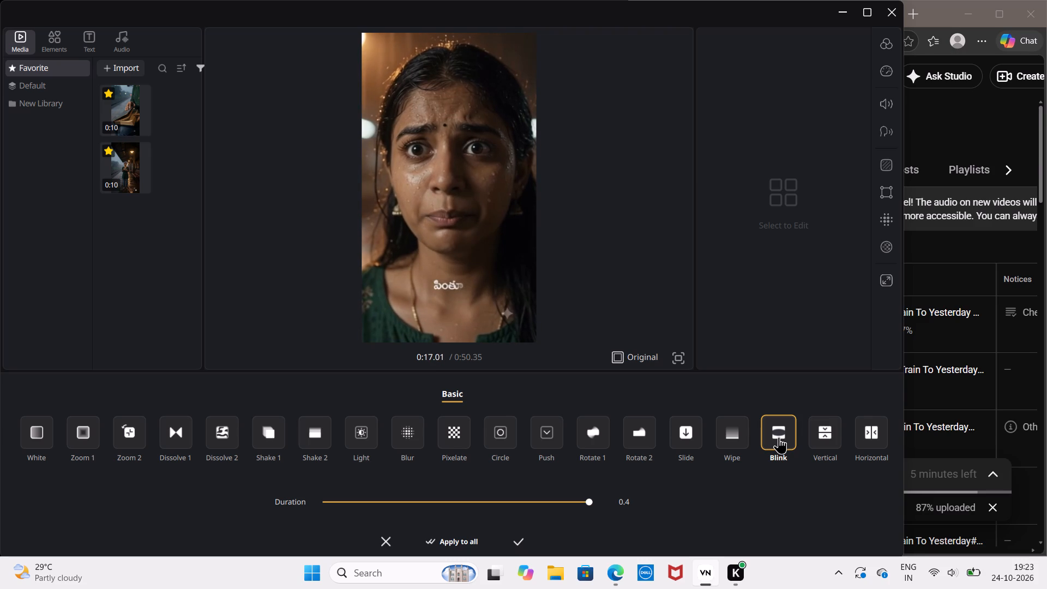
click(520, 538)
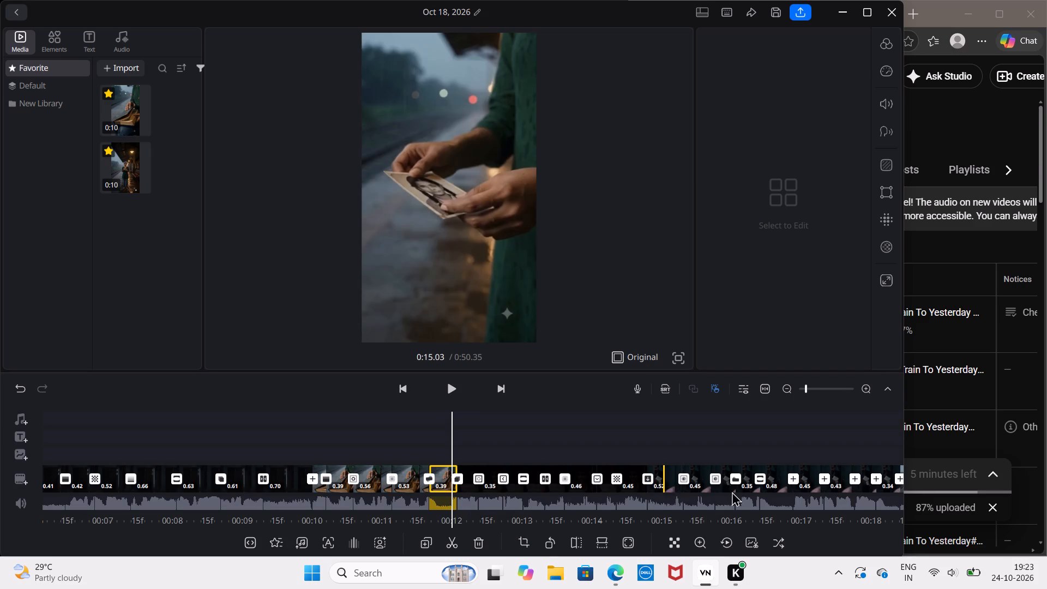
click(793, 474)
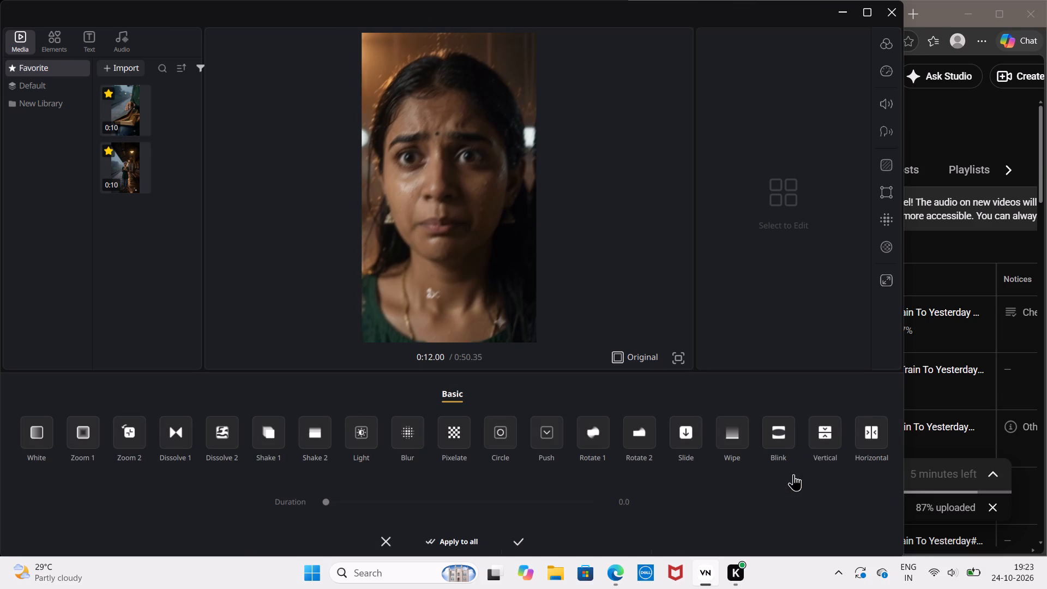
click(601, 436)
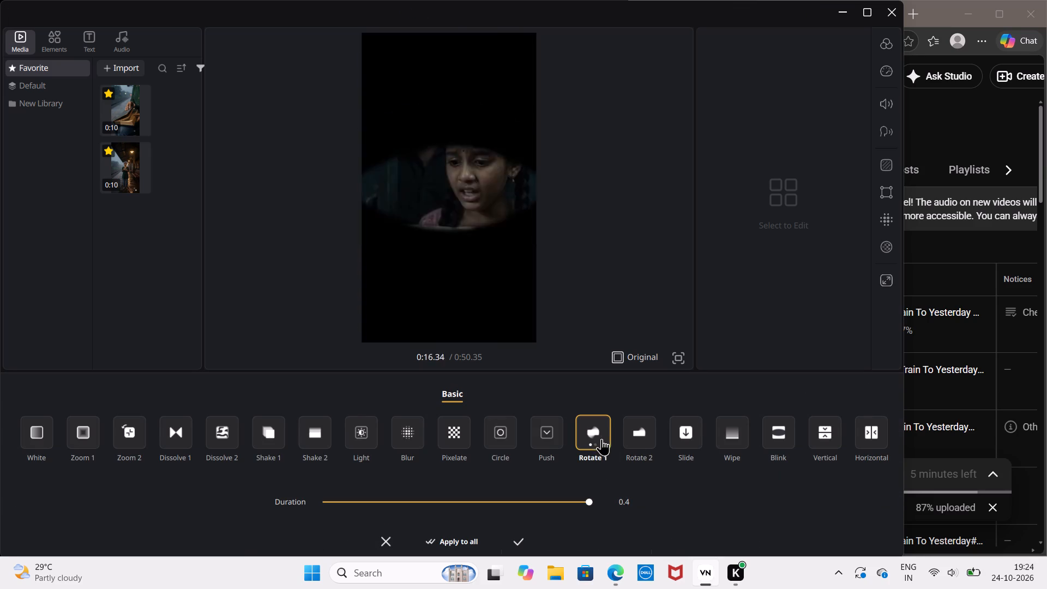
click(517, 537)
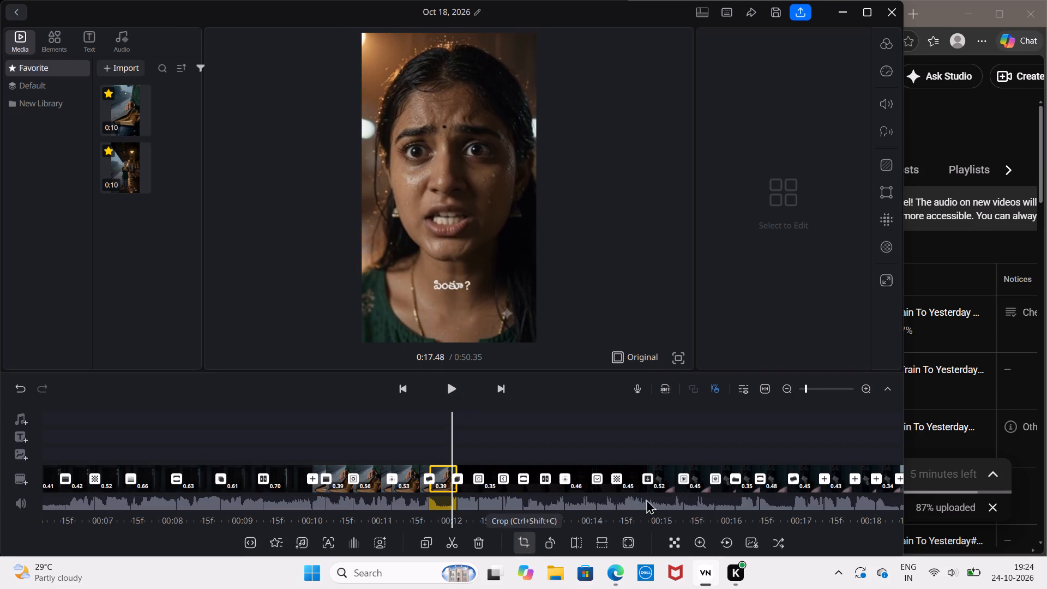
Add a Blink transition at the cut at about 0:17.3.
scroll(771, 483, left, 4)
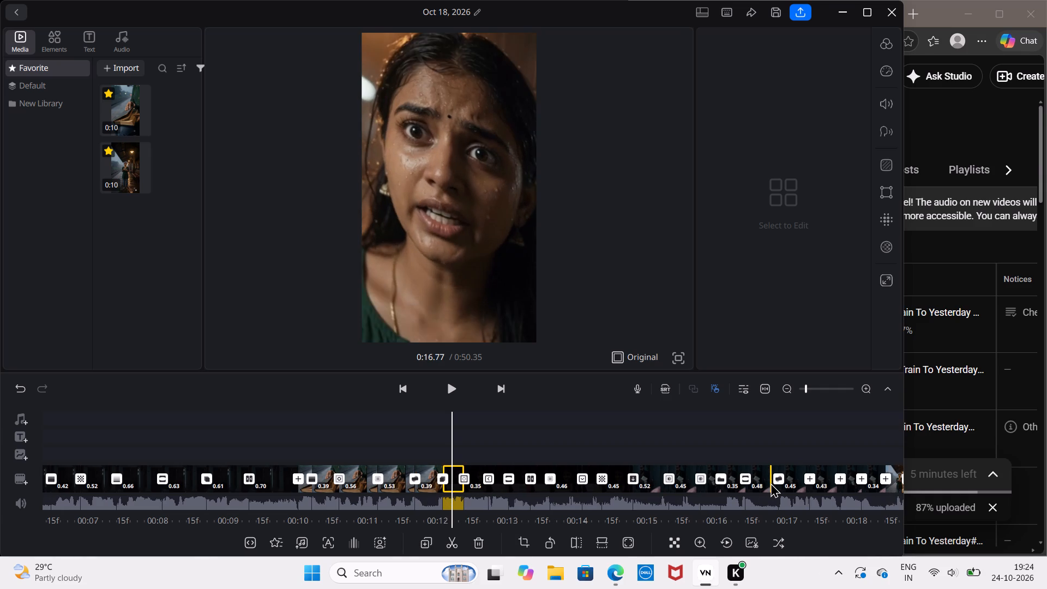
scroll(771, 483, left, 1)
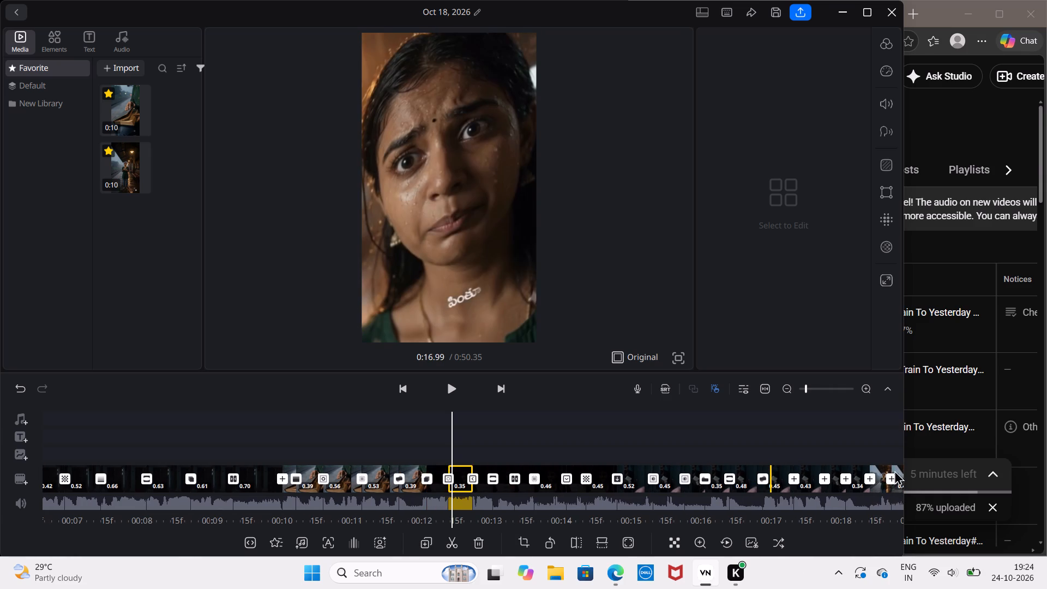
click(794, 480)
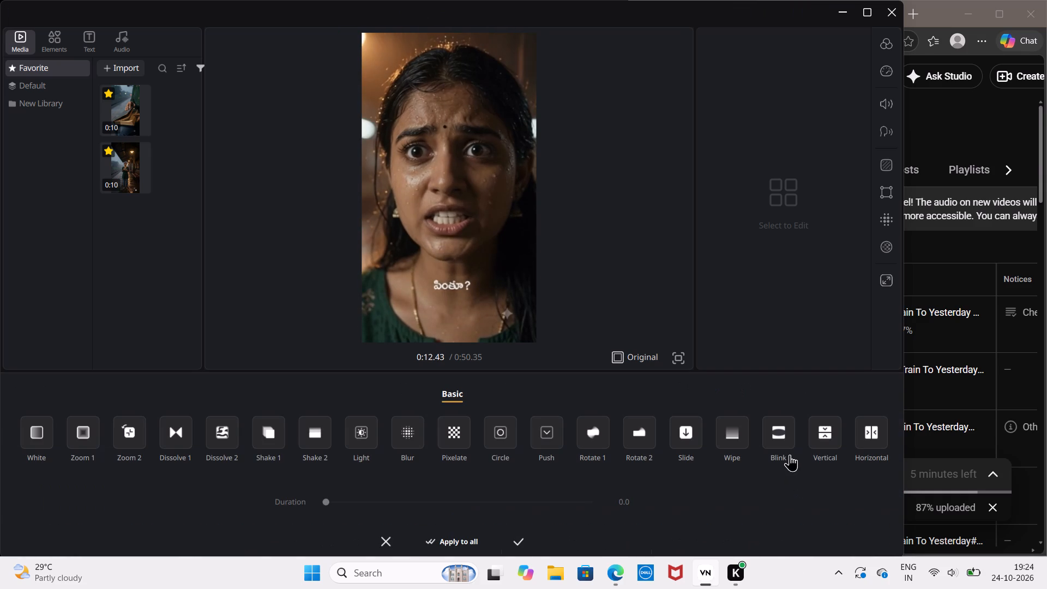
click(787, 448)
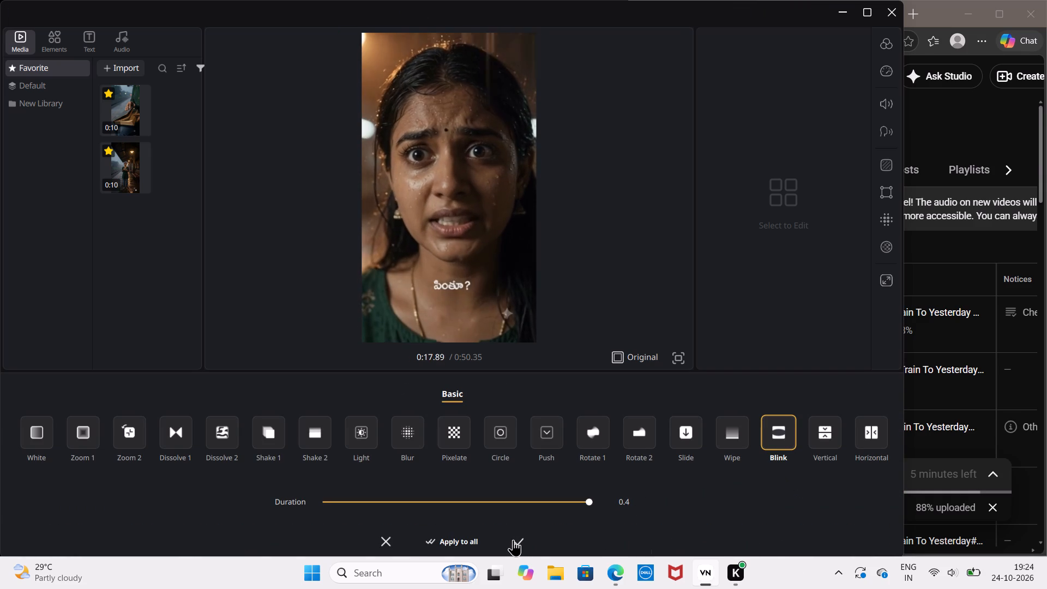
click(513, 539)
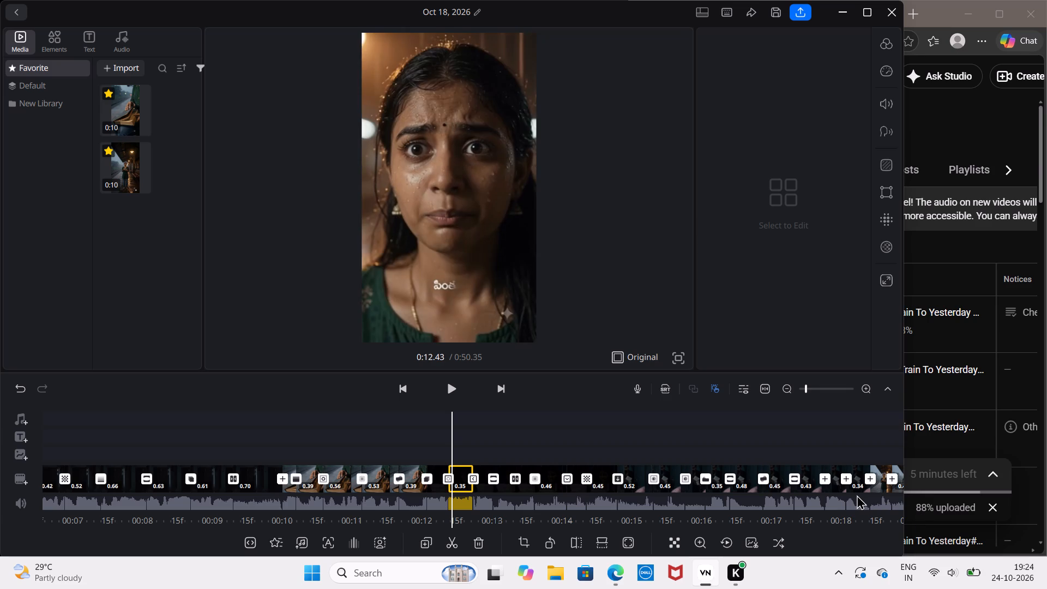
scroll(857, 495, left, 9)
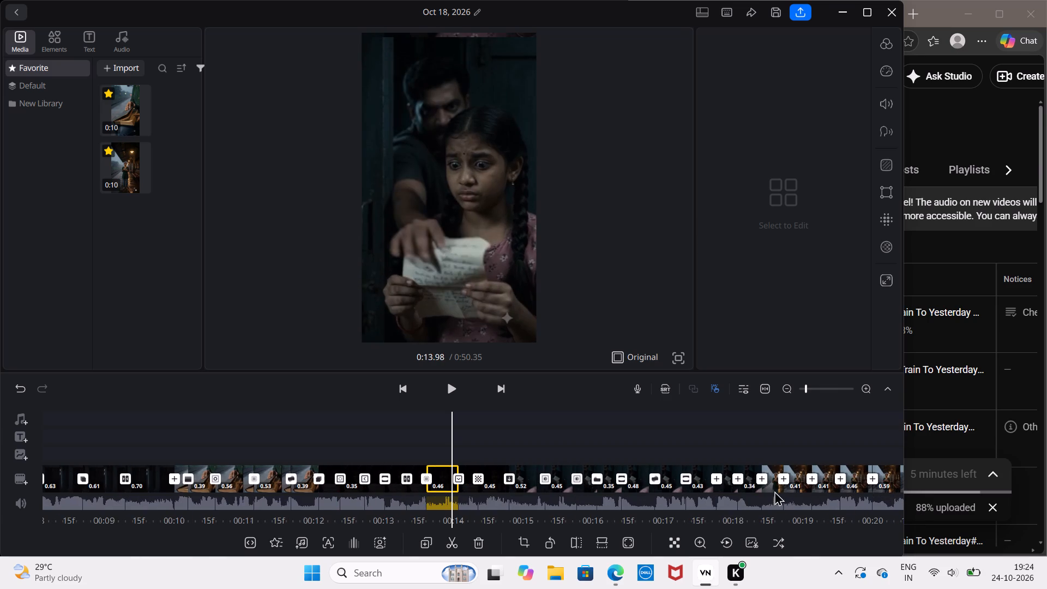